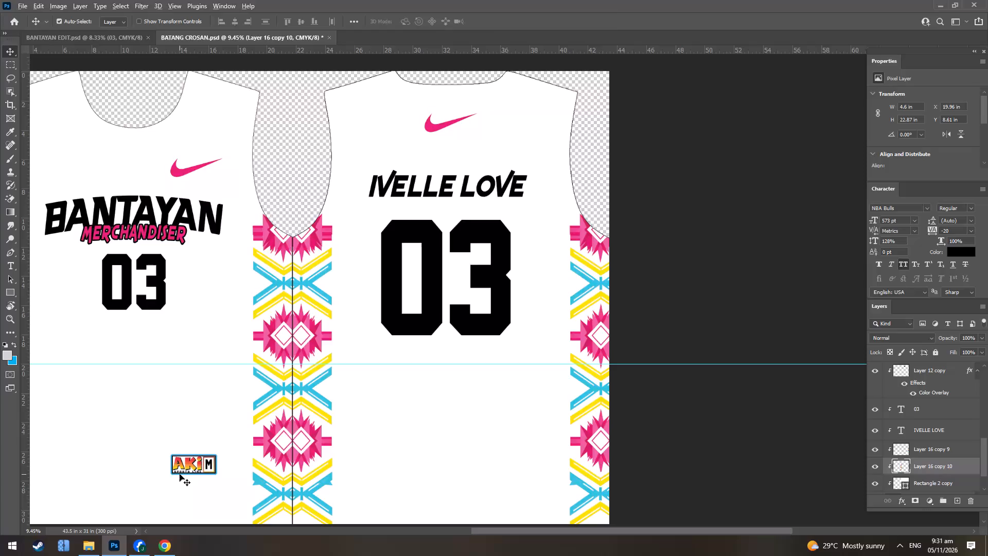
Switch to Chrome and enter "busi" as the address in a new tab to find the Meta Business Suite inbox.
key("alt+Tab")
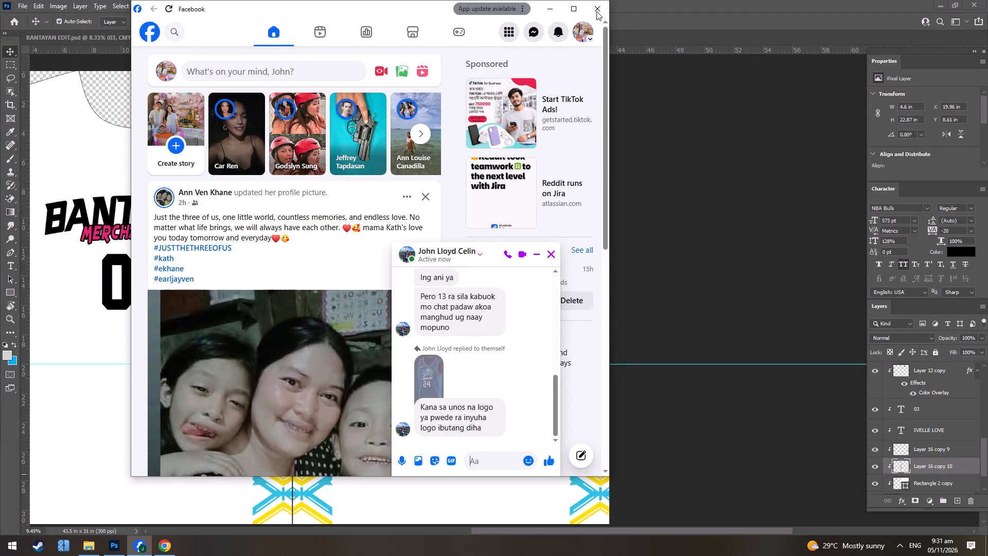
left_click(171, 550)
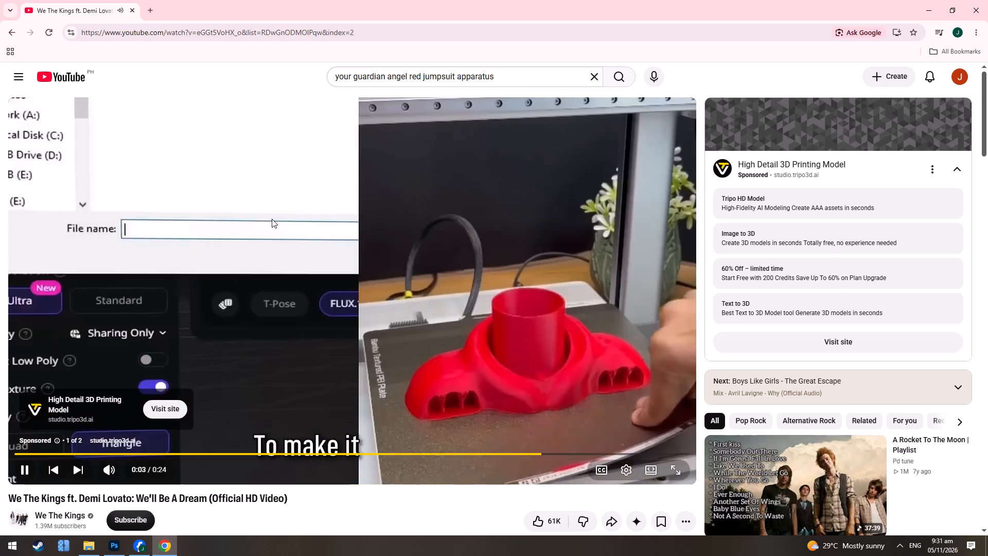
left_click(155, 8)
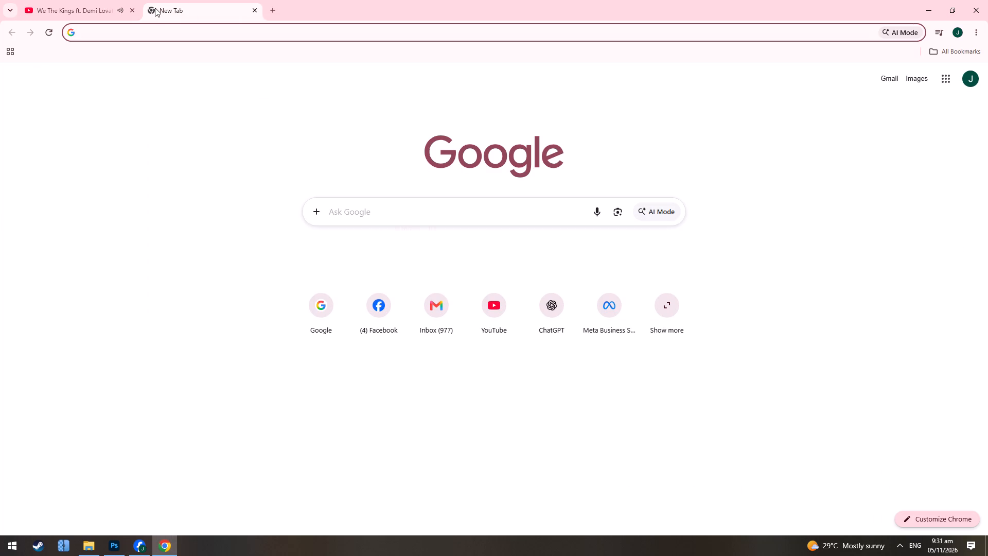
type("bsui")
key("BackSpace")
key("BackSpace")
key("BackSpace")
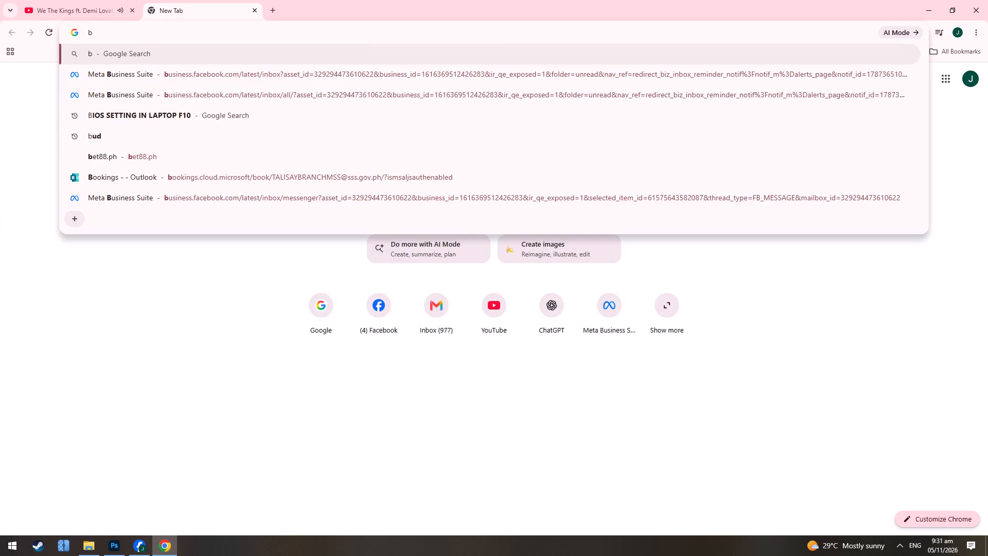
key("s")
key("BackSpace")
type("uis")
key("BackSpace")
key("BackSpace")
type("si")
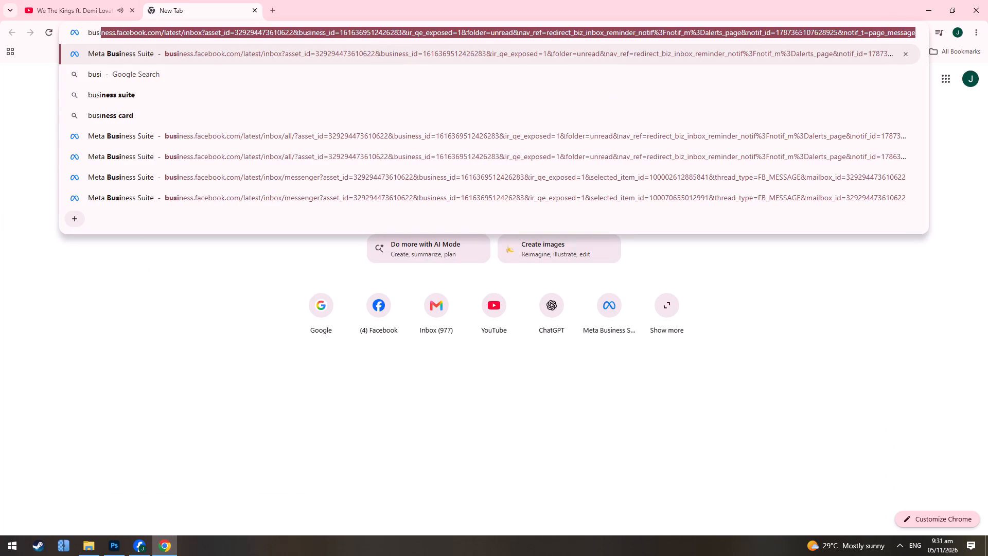
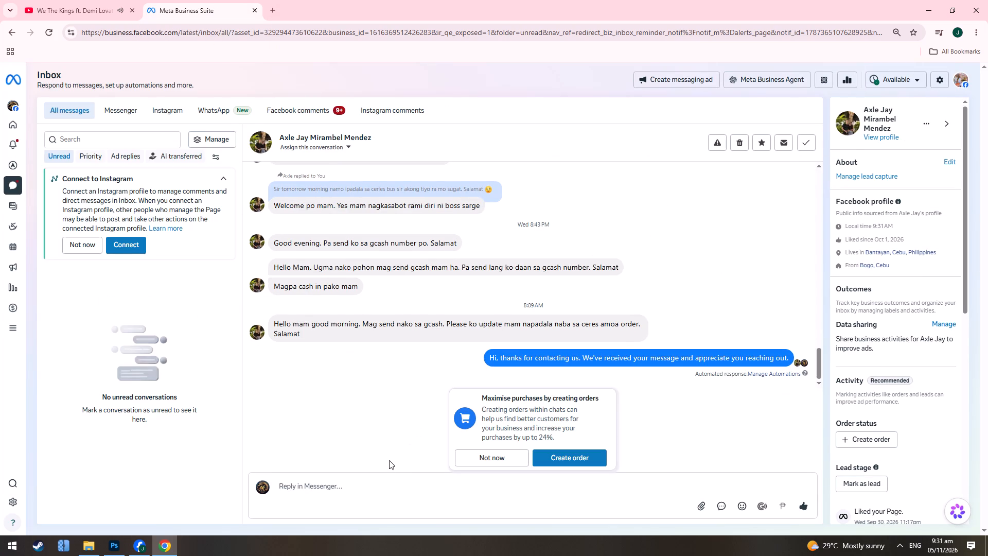
Begin the reply to the customer asking about the order shipment in the open Messenger conversation with "Morning sir".
left_click(369, 497)
left_click(372, 487)
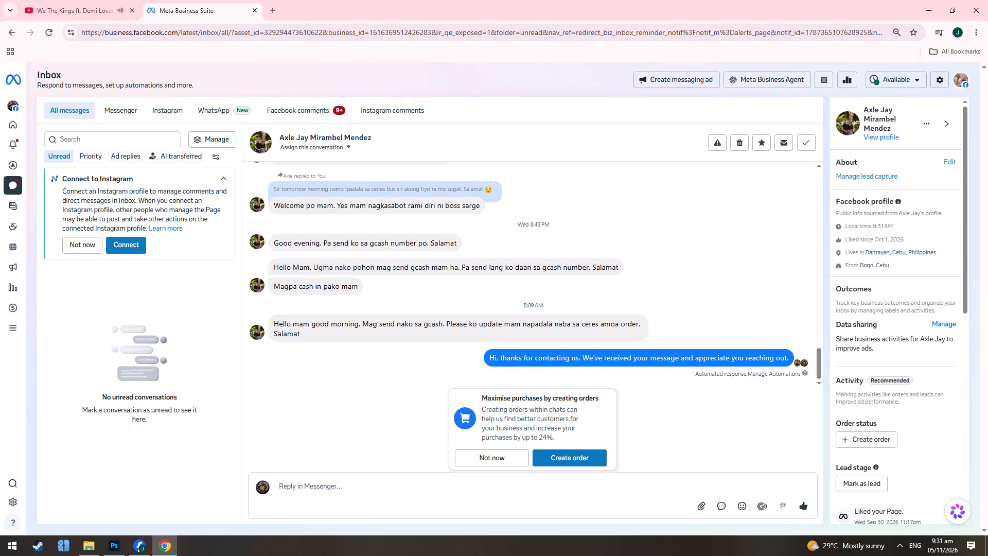
left_click(328, 483)
left_click(310, 483)
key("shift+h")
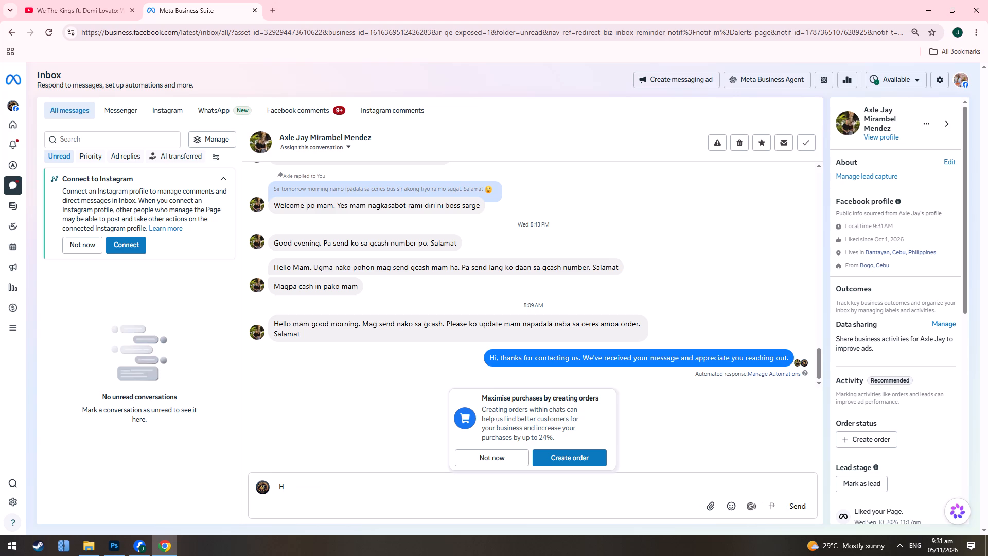
key("BackSpace")
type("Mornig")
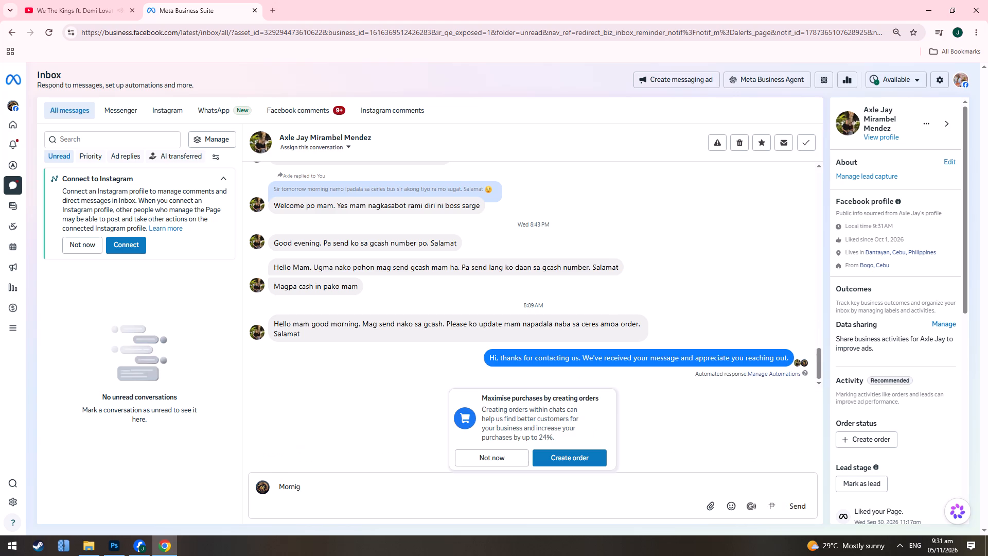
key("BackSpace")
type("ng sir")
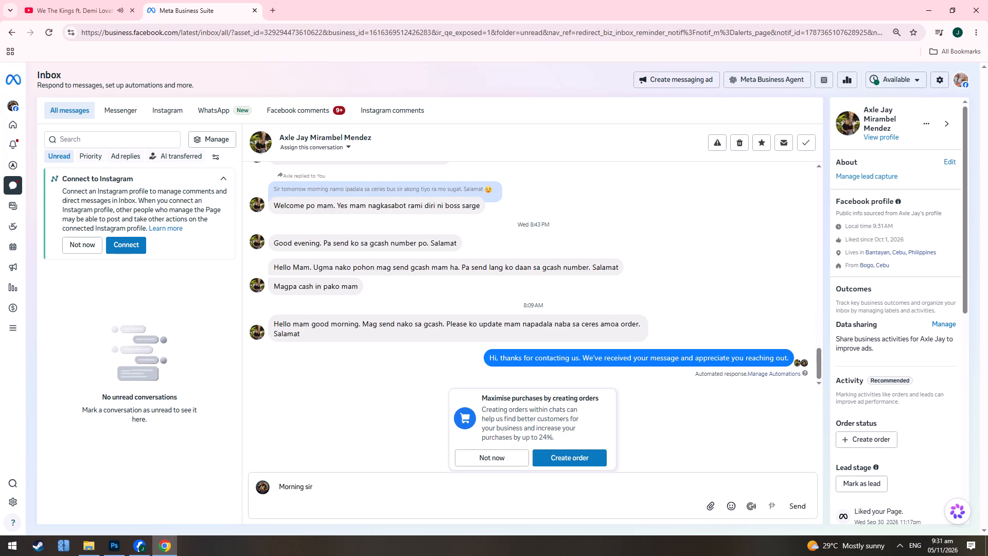
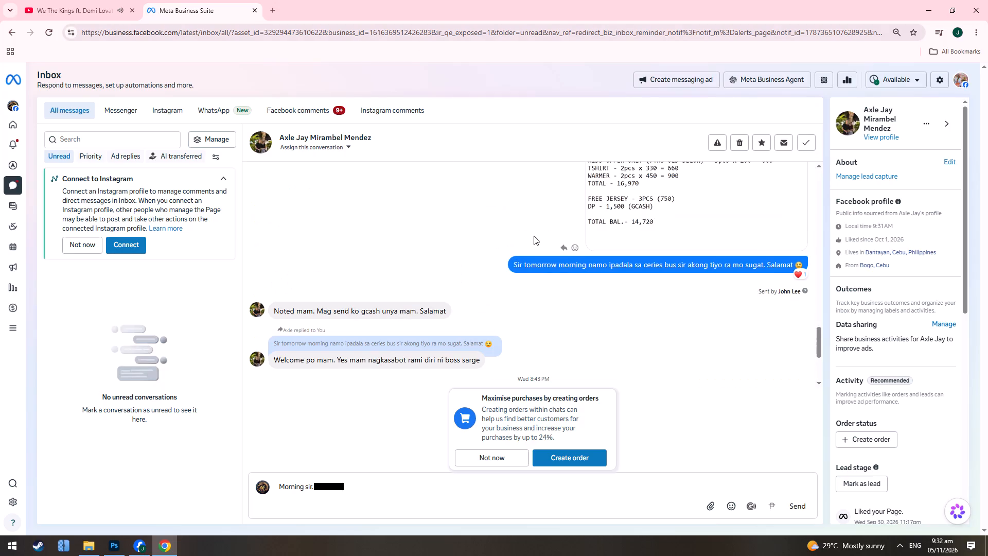
Check the customer's latest messages and complete the reply's first line with the payment number and account holder's name.
scroll(534, 234, "up", 4)
scroll(583, 269, "down", 5)
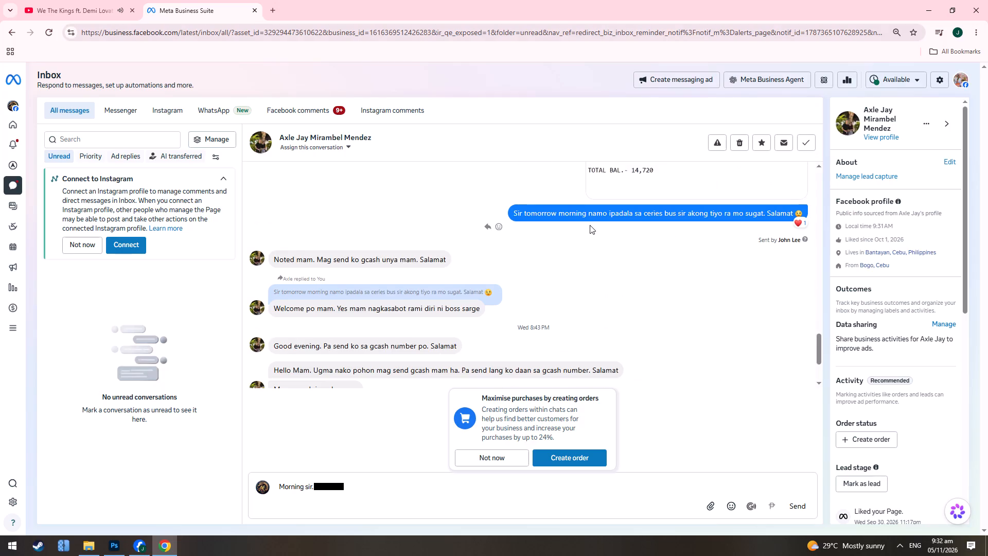
scroll(590, 225, "down", 8)
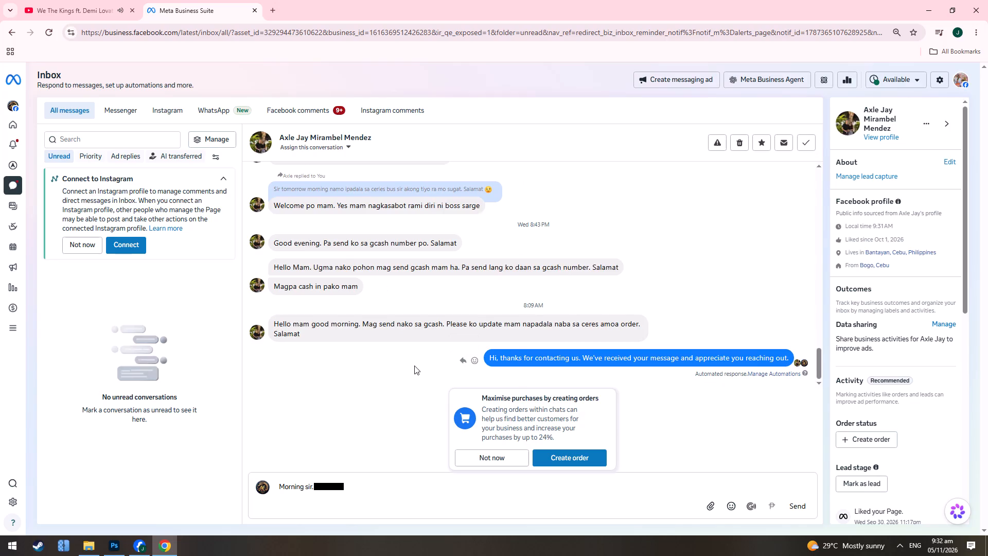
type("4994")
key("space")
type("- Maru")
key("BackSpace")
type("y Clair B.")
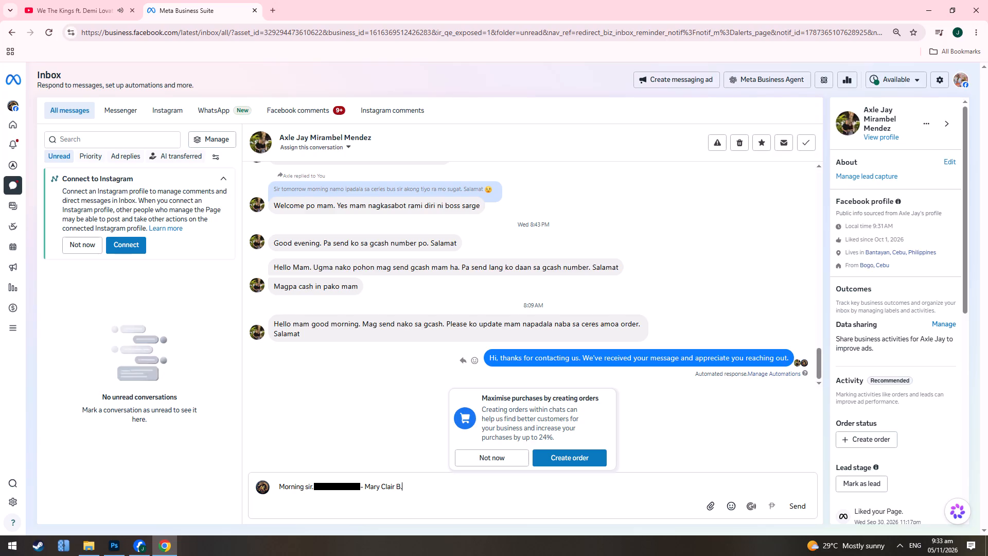
Add the second line "Gi ready na namo sir :)" to the reply and send it to the customer.
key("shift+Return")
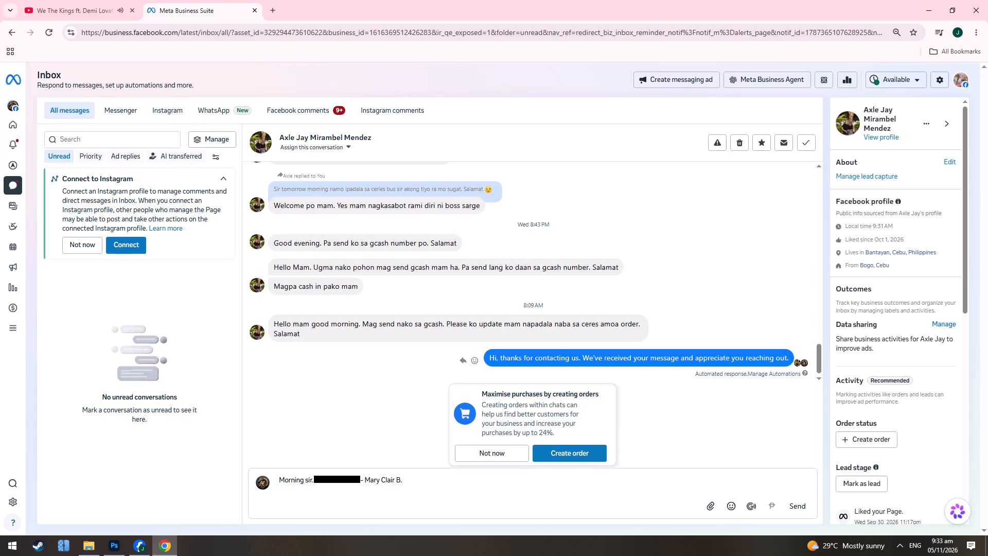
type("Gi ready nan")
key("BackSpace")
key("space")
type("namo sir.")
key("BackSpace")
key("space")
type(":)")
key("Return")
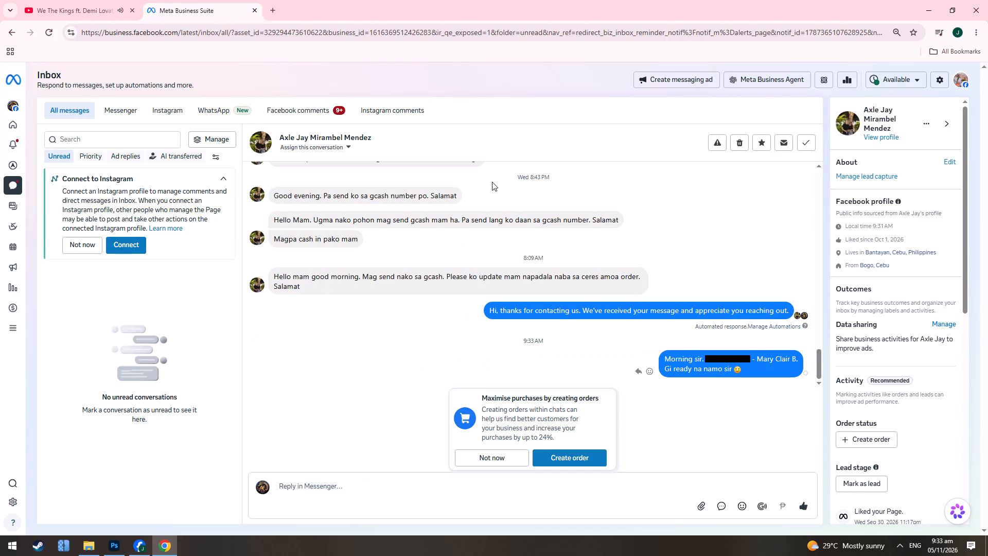
Switch to the Facebook window and examine the jersey design pictures, player list and messages in the open chat.
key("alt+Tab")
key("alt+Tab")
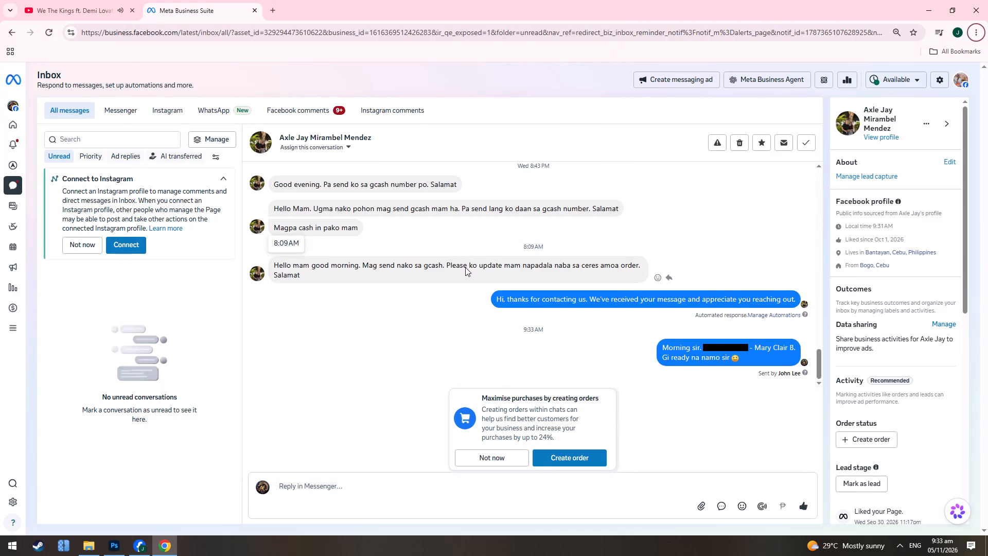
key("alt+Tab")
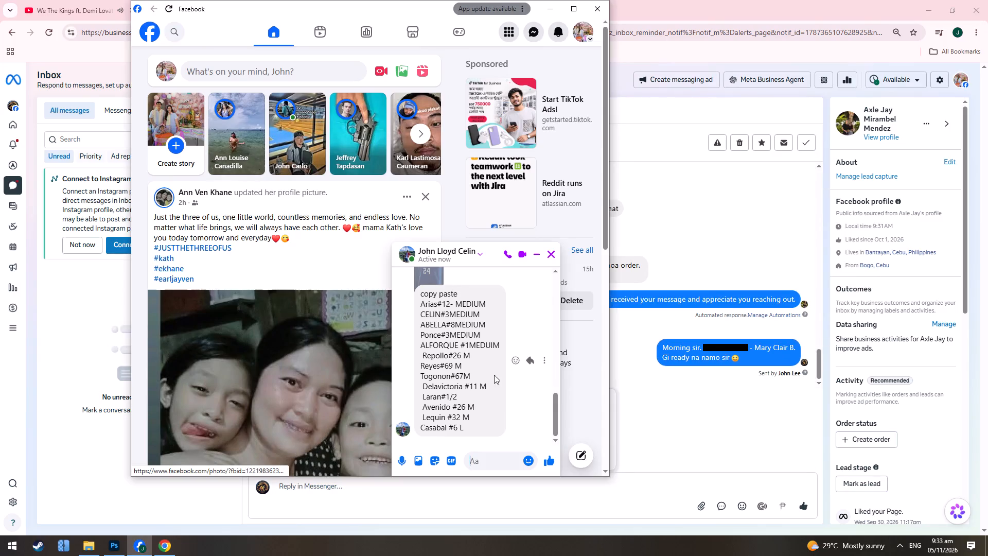
scroll(504, 371, "up", 2)
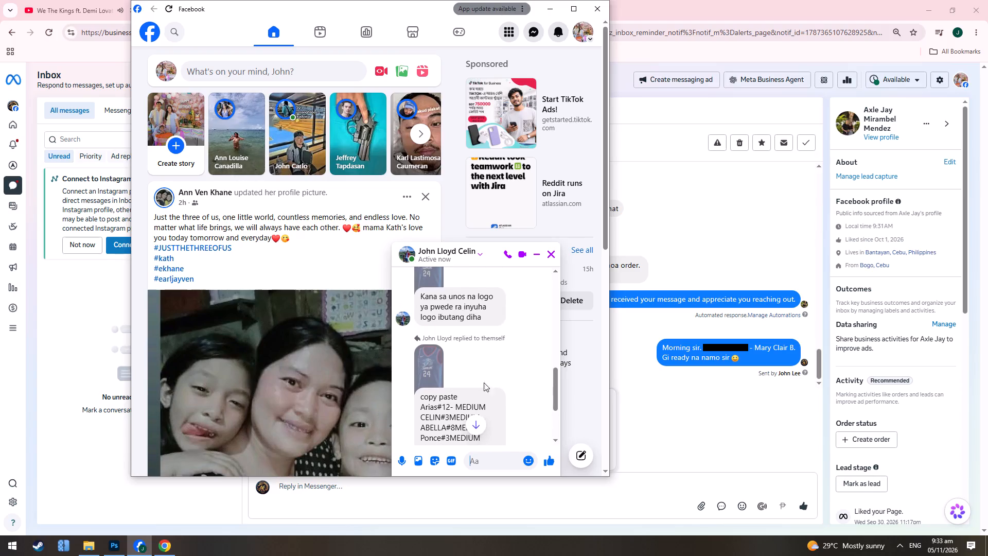
scroll(481, 385, "up", 4)
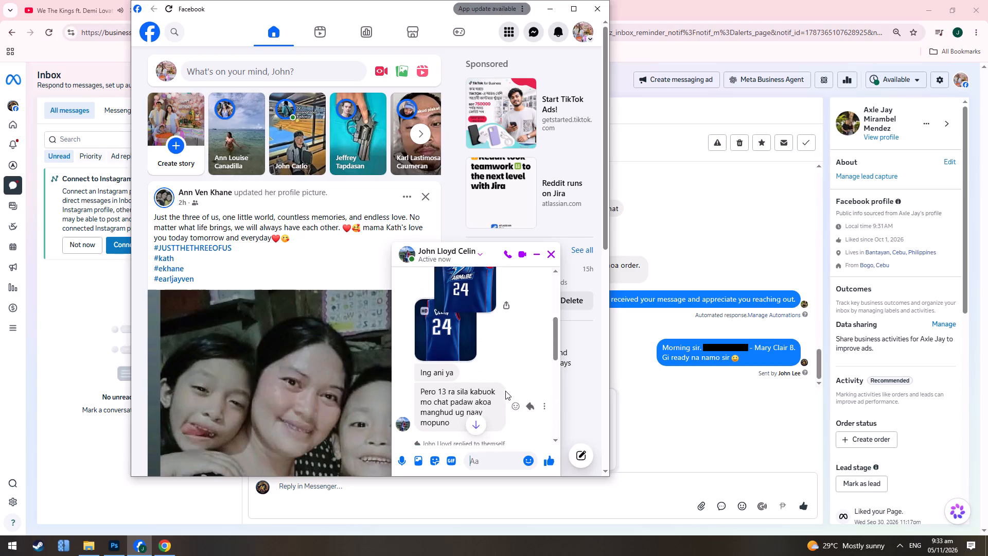
scroll(505, 391, "up", 1)
left_click(462, 323)
key("Escape")
scroll(473, 365, "down", 3)
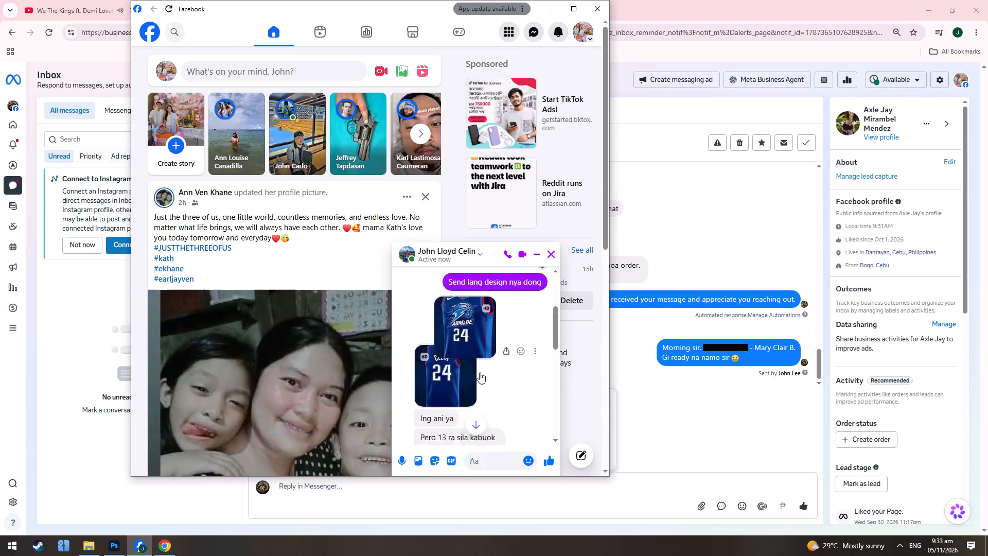
scroll(480, 372, "down", 2)
scroll(503, 378, "up", 3)
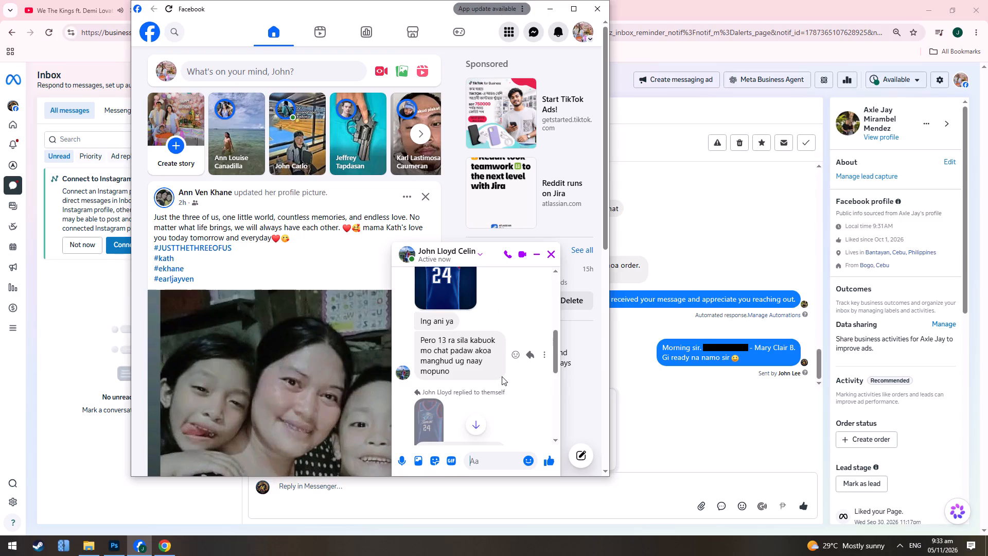
scroll(501, 376, "up", 1)
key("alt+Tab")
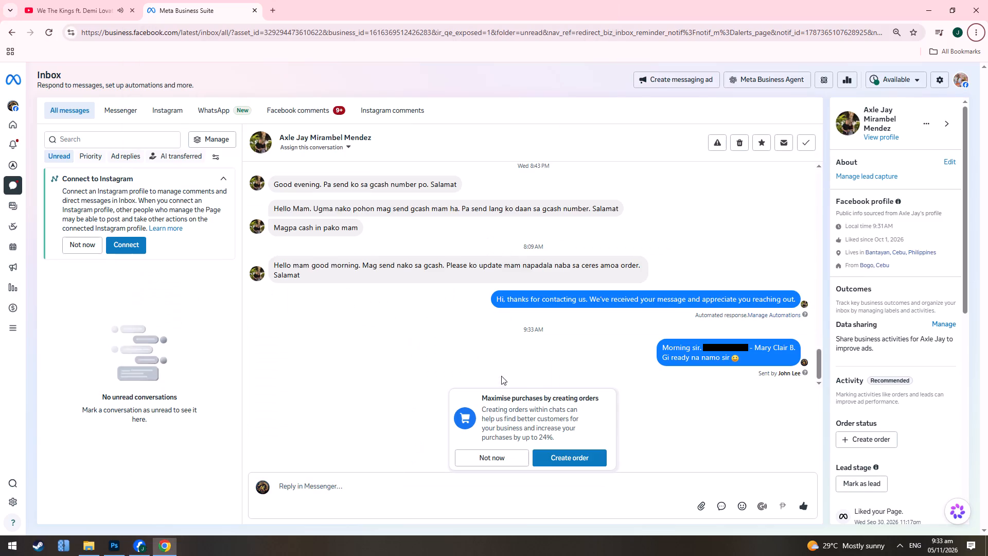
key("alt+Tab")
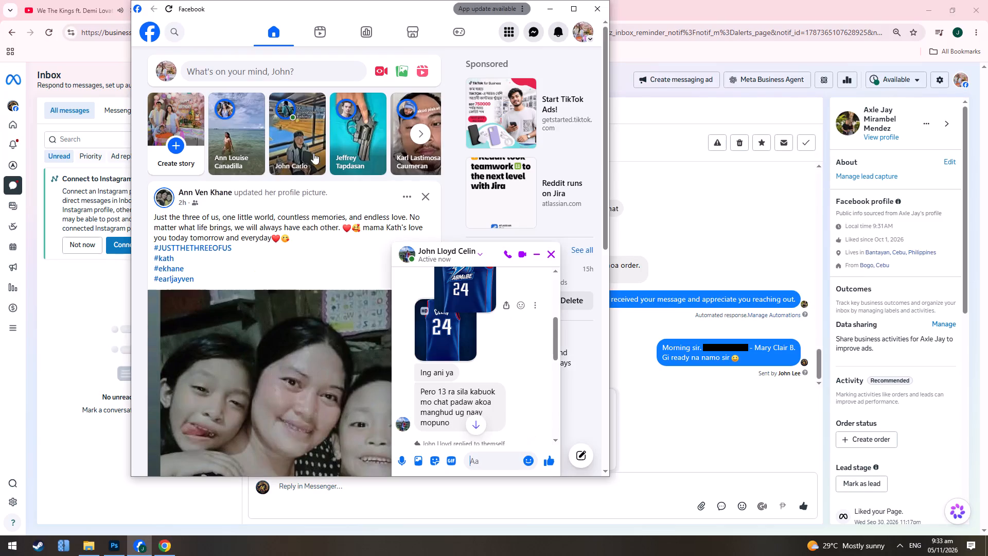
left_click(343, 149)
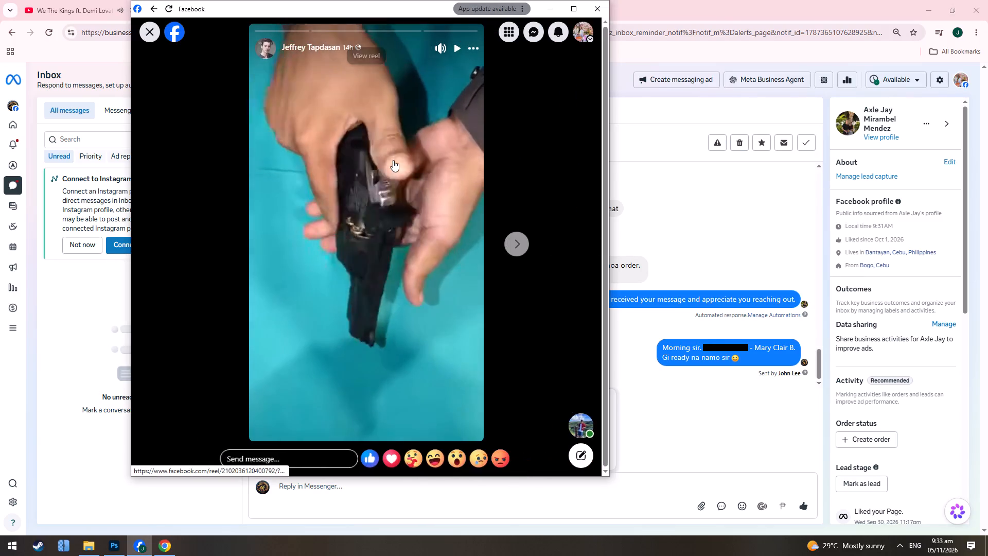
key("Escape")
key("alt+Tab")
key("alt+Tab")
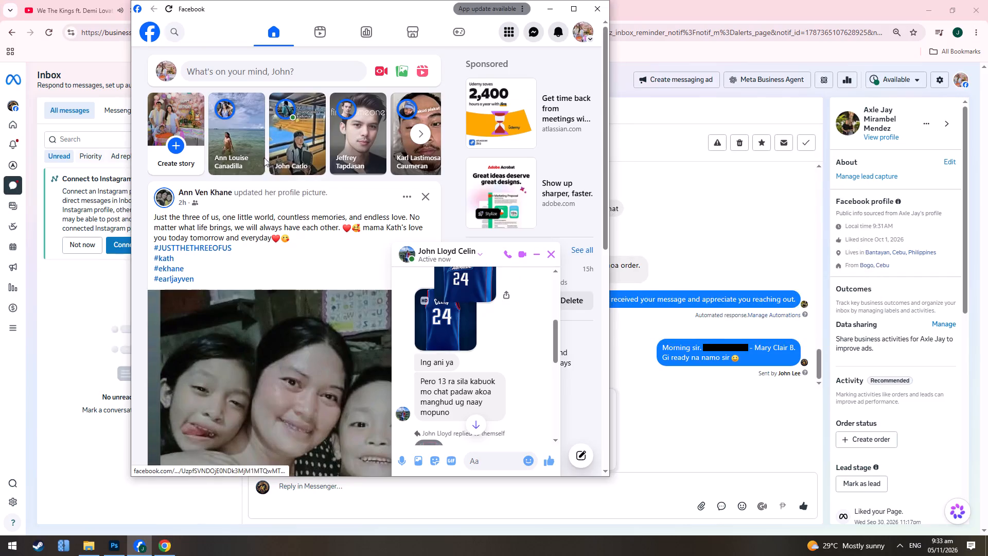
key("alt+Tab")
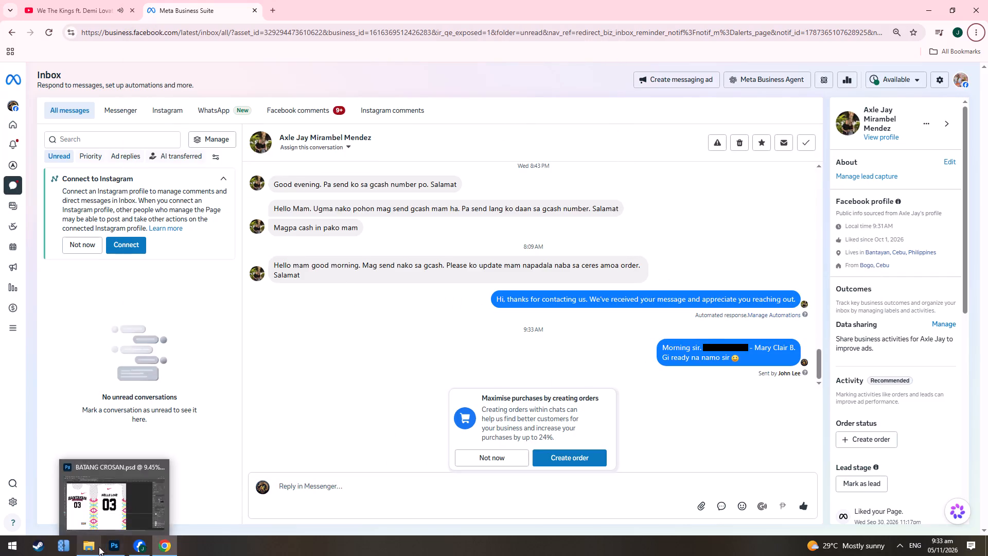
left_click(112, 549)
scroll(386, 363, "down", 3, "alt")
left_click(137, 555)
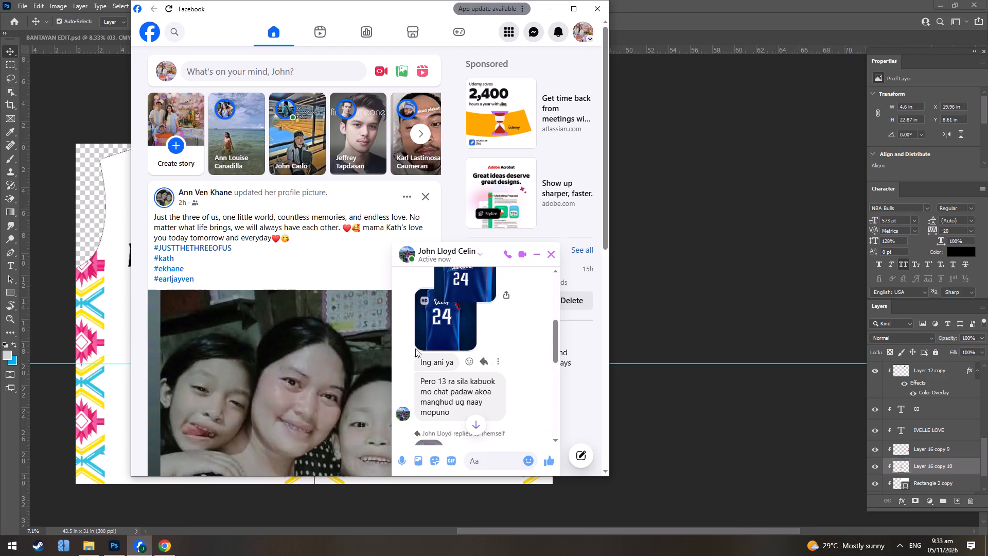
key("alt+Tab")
Switch to the Meta Business Suite inbox and examine the customer's earlier messages and photos about the jersey order.
left_click(169, 552)
scroll(455, 368, "up", 18)
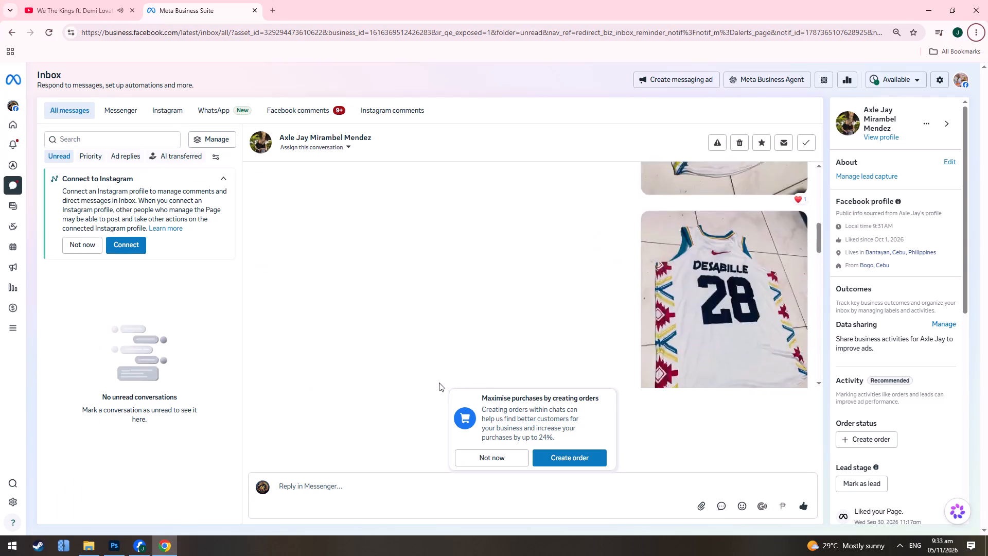
scroll(439, 383, "up", 20)
scroll(439, 383, "up", 20)
scroll(439, 383, "up", 2)
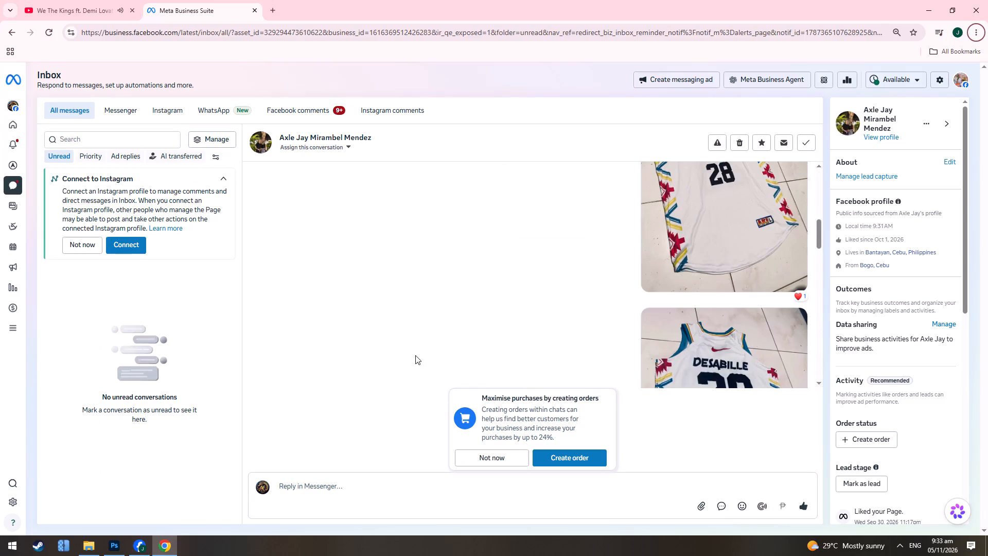
scroll(415, 355, "up", 20)
scroll(415, 355, "up", 7)
scroll(405, 321, "down", 3)
scroll(405, 321, "up", 12)
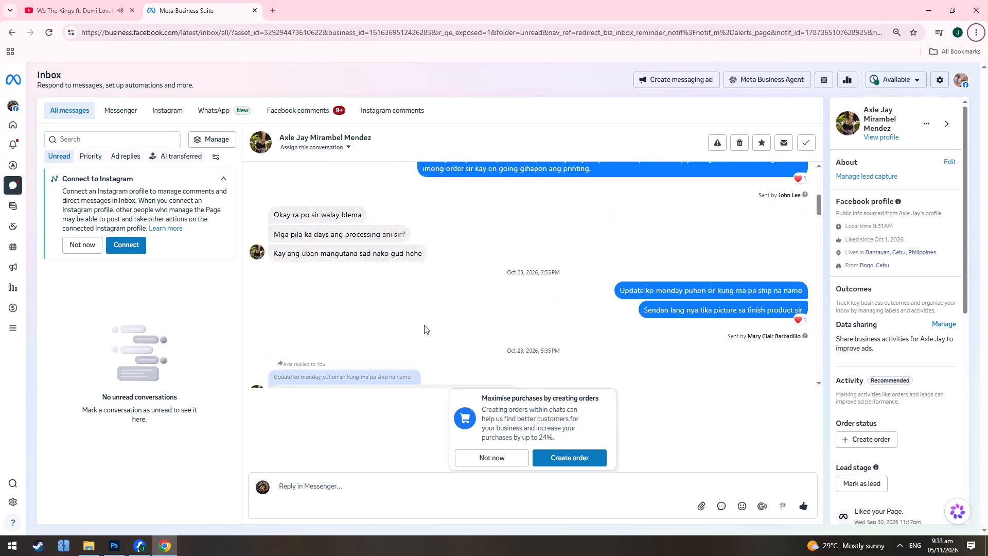
scroll(424, 325, "up", 19)
scroll(412, 311, "up", 10)
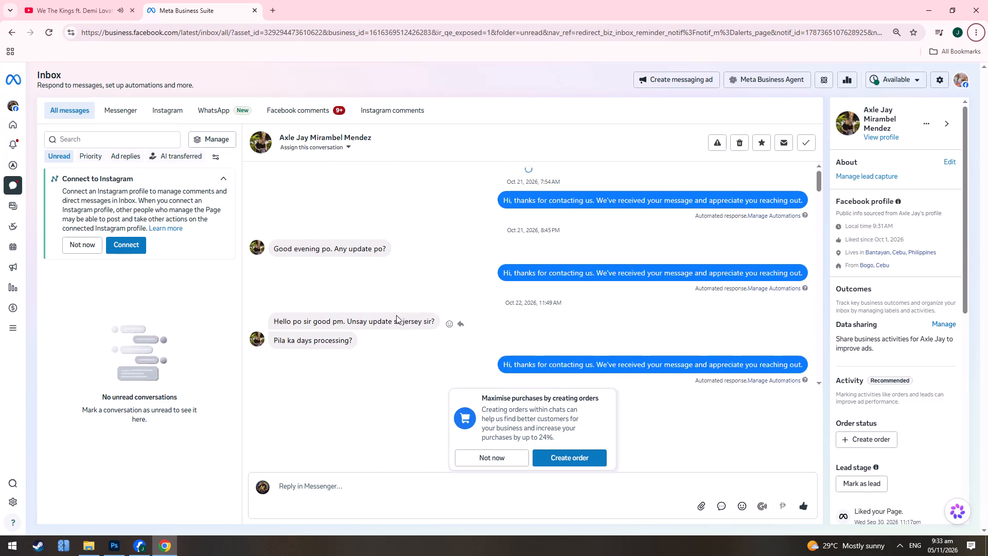
scroll(372, 278, "up", 4)
left_click(372, 278)
scroll(385, 274, "up", 6)
scroll(381, 284, "down", 1)
scroll(393, 294, "up", 9)
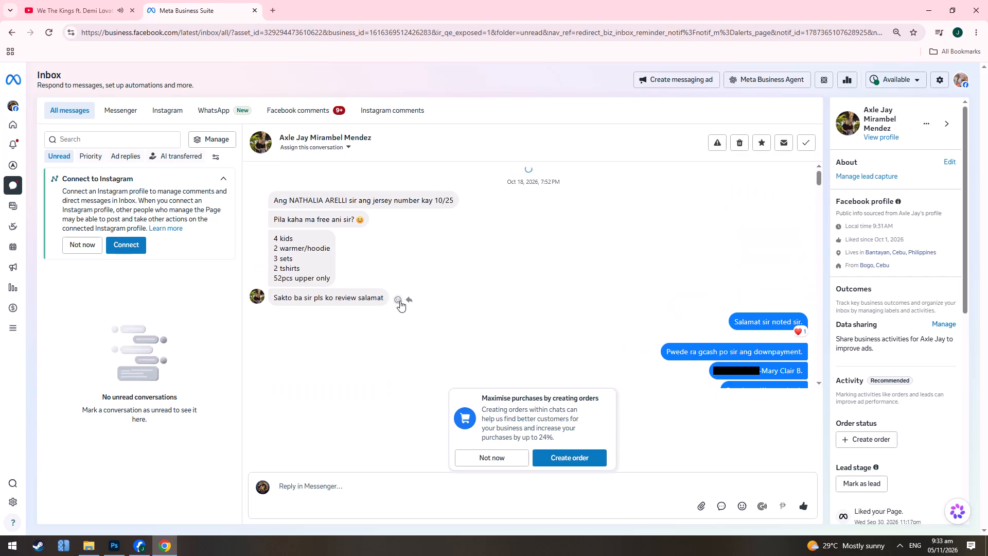
Examine the T-shirt, jersey set and warmer/hoodie entries, with their numbers and sizes, in the customer's order message.
scroll(431, 274, "up", 5)
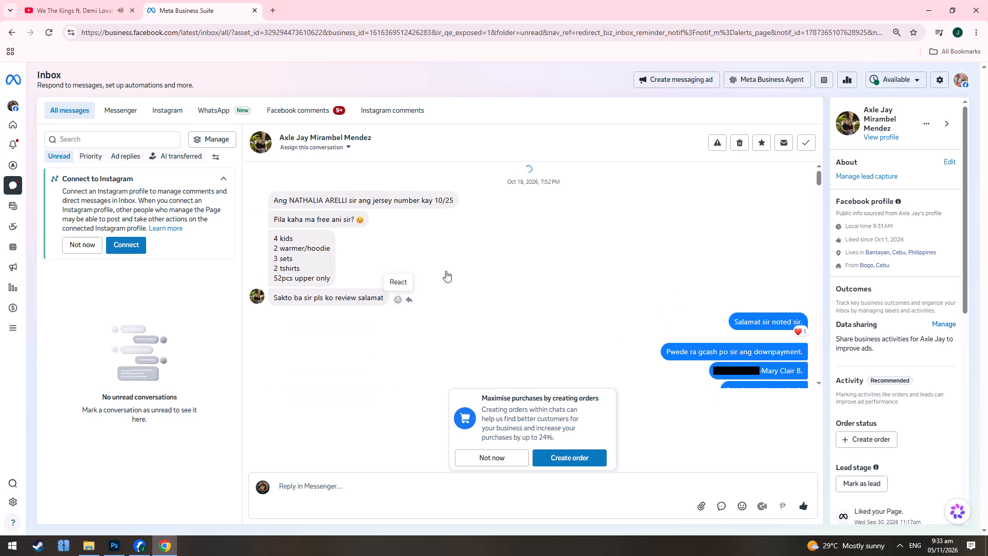
left_click(455, 267)
scroll(408, 333, "up", 3)
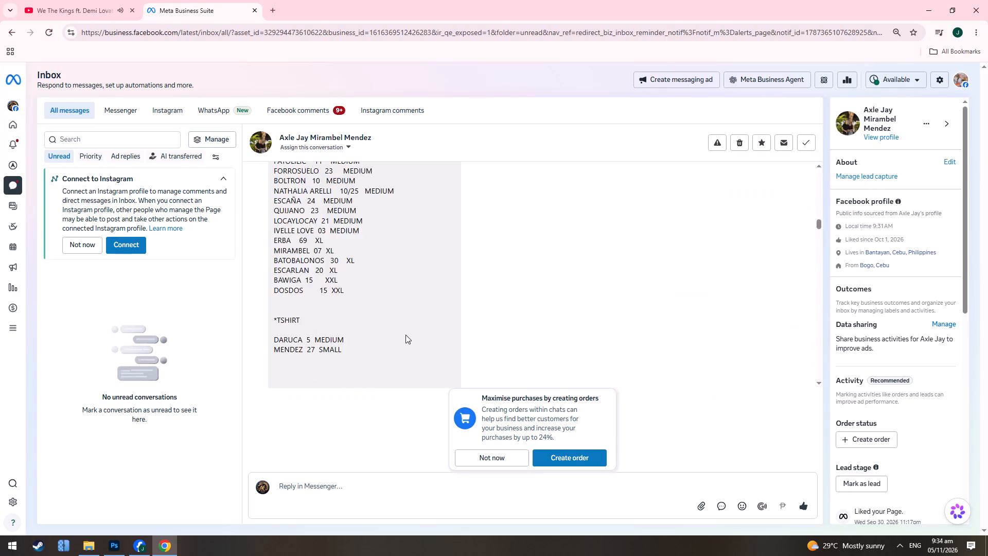
scroll(404, 336, "down", 2)
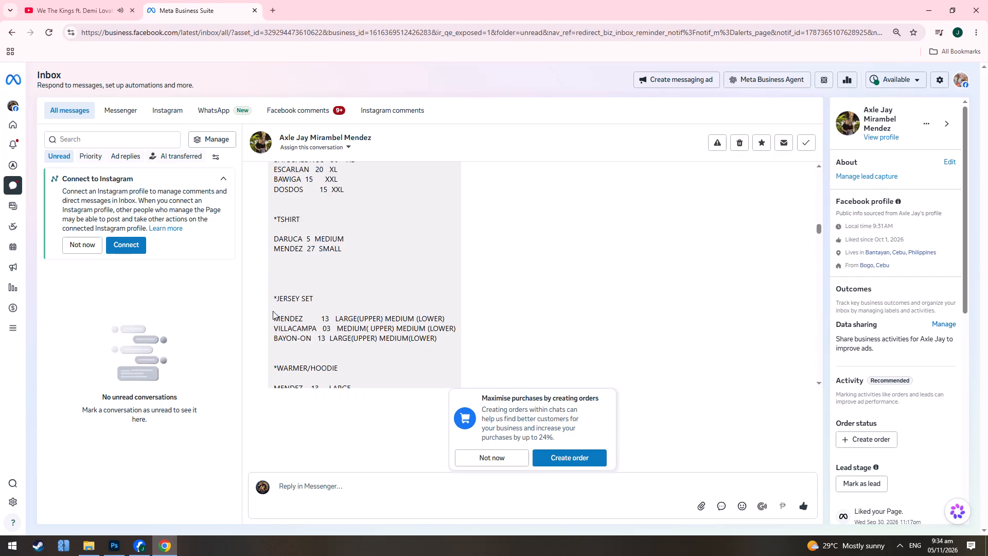
left_click_drag(273, 311, 443, 339)
left_click(470, 339)
left_click_drag(442, 339, 416, 326)
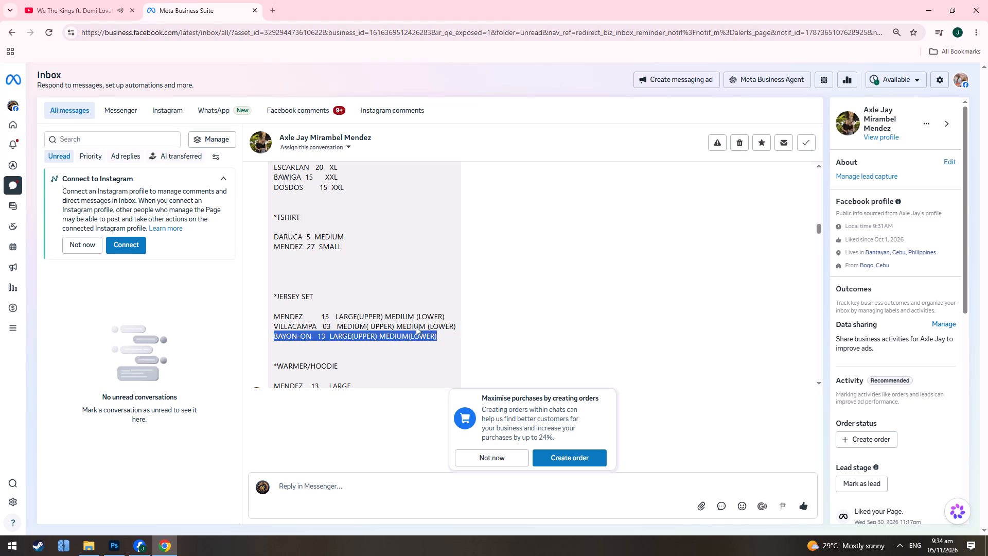
left_click_drag(416, 326, 274, 315)
key("alt+Tab")
key("alt+Tab")
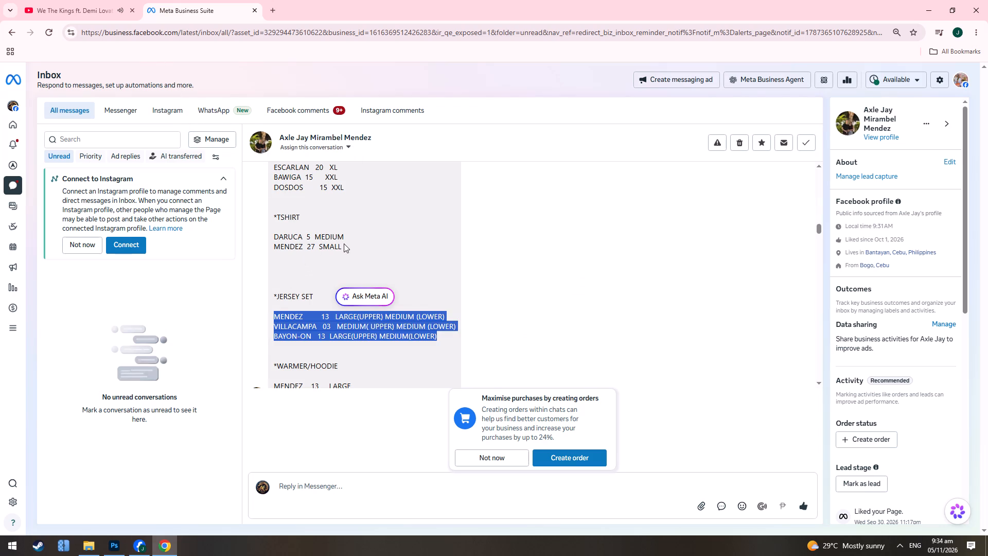
left_click_drag(339, 246, 269, 236)
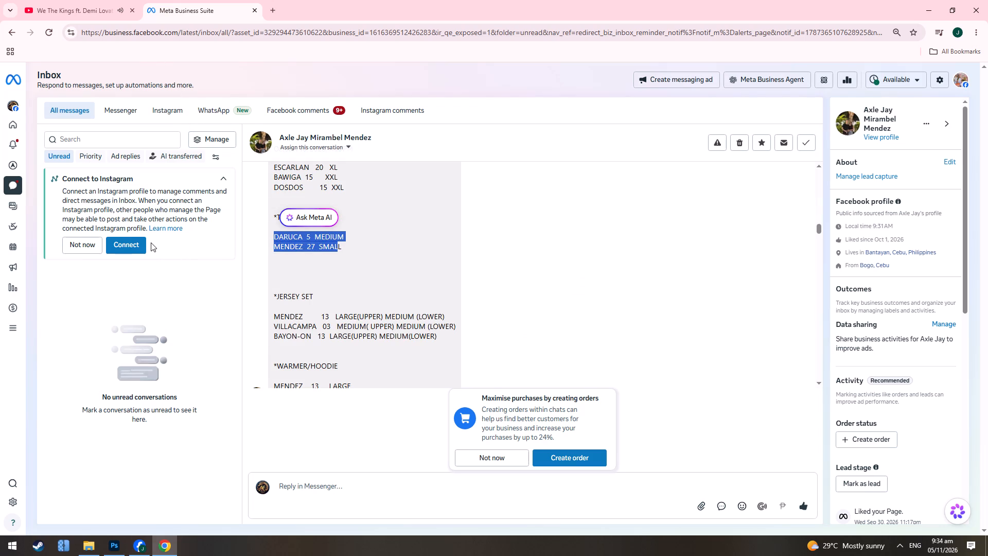
scroll(298, 355, "down", 2)
scroll(274, 337, "up", 2)
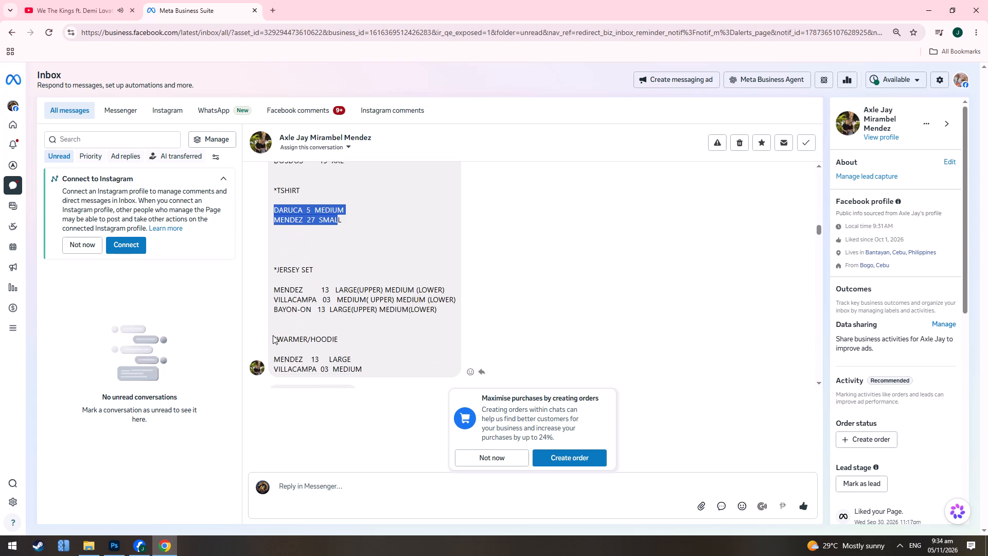
key("alt+Tab")
key("alt+Tab")
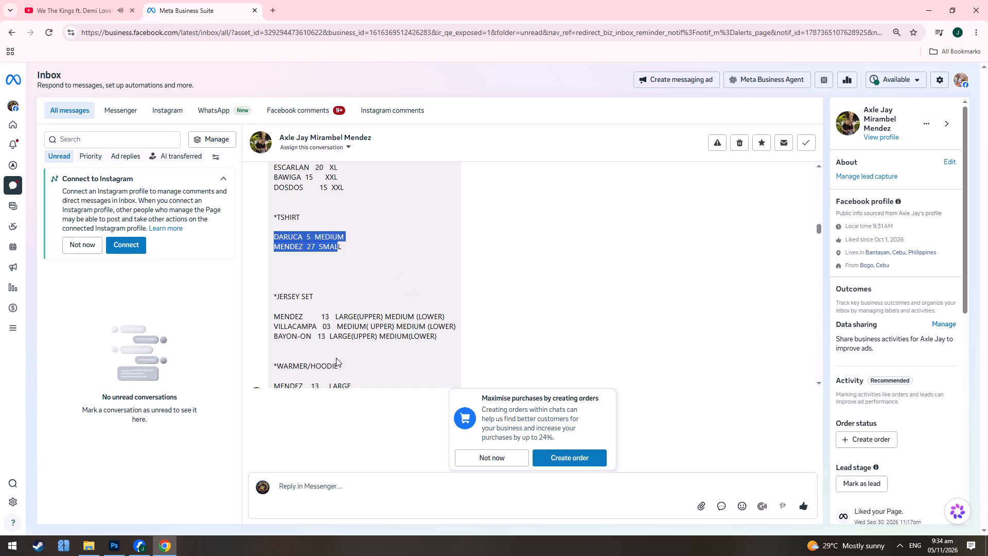
Switch to Photoshop and examine the layer stack of BATANG CROSAN.psd, from the size letter down to the back panel.
key("alt+Tab")
scroll(342, 363, "down", 4)
left_click(427, 386)
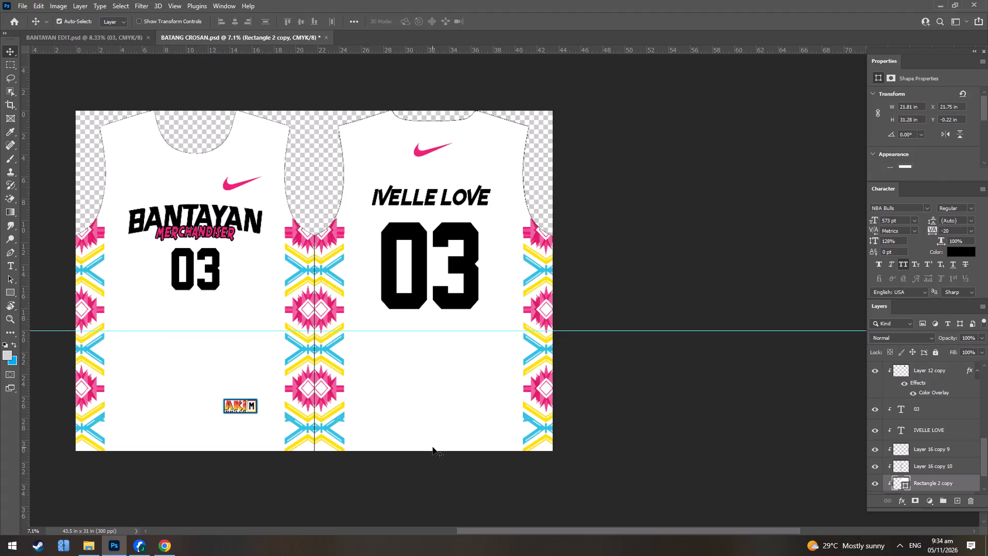
left_click(433, 447)
left_click(443, 449)
scroll(930, 420, "down", 7)
scroll(966, 466, "up", 12)
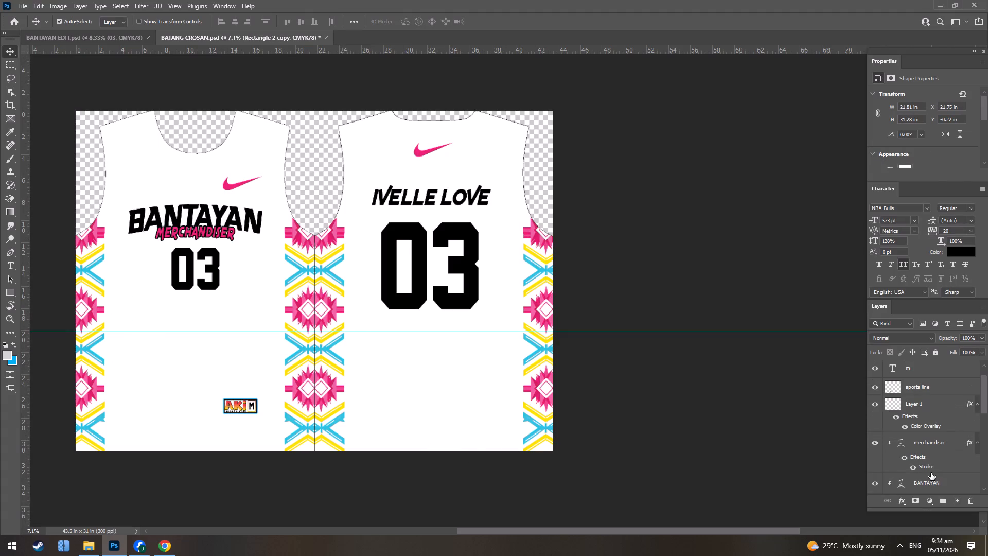
scroll(931, 473, "up", 5)
left_click(932, 393)
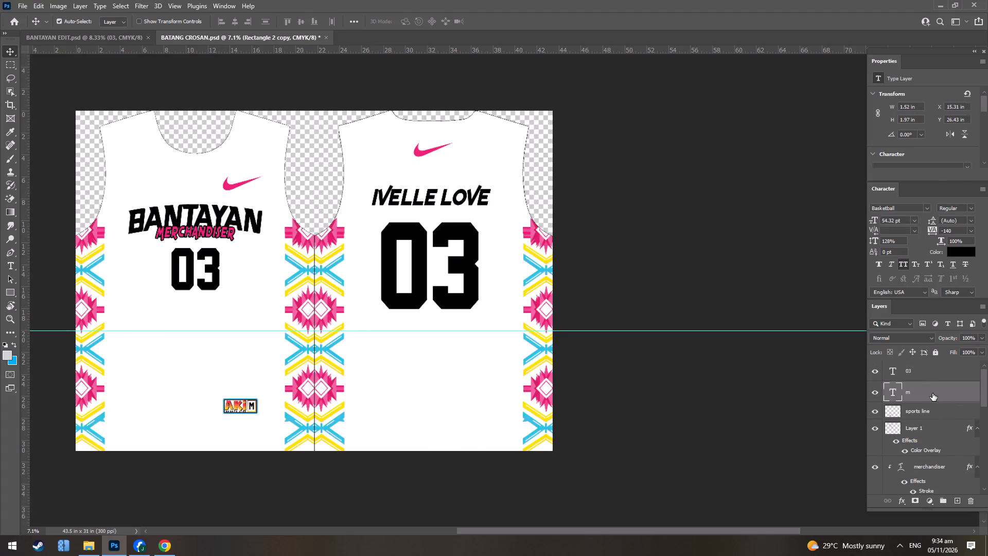
scroll(930, 415, "down", 3)
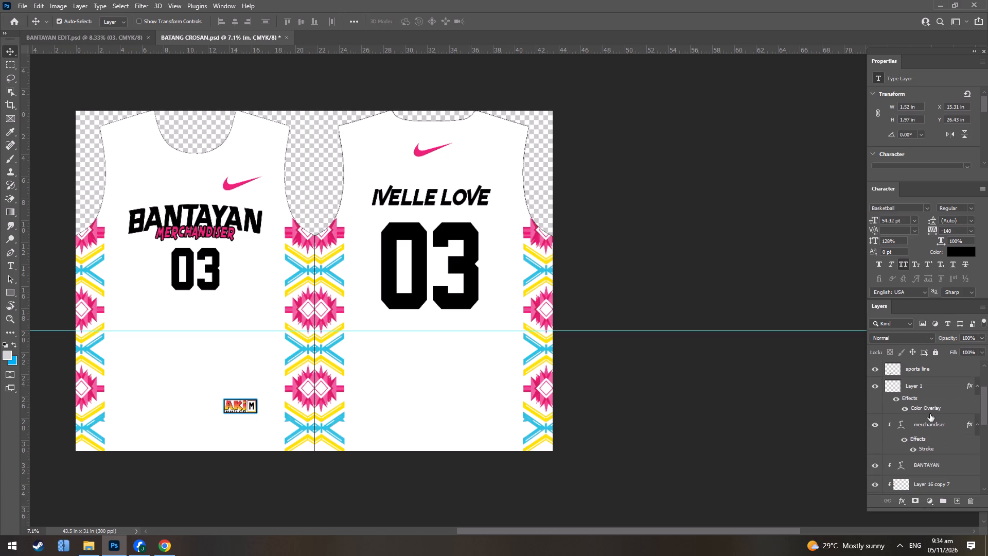
scroll(930, 413, "down", 4)
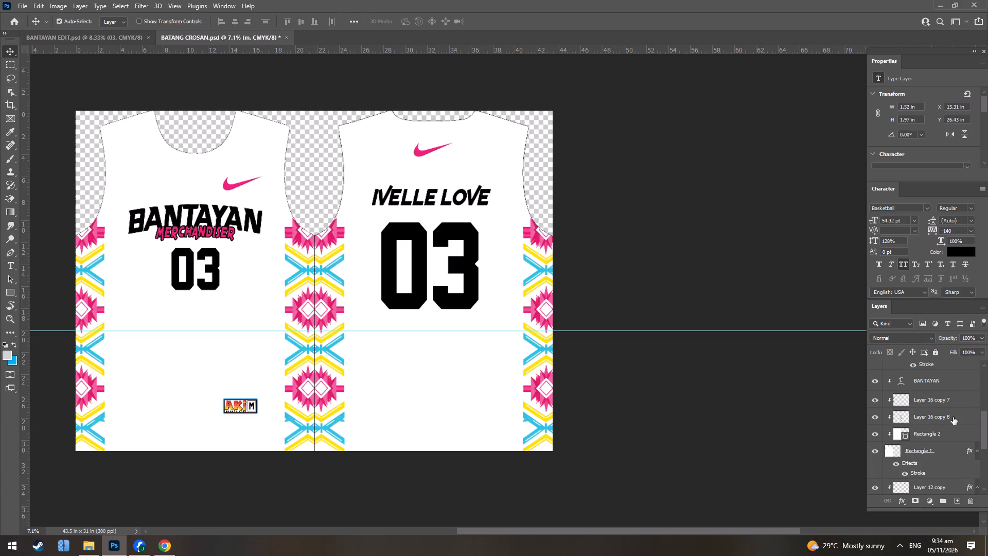
scroll(953, 417, "down", 5)
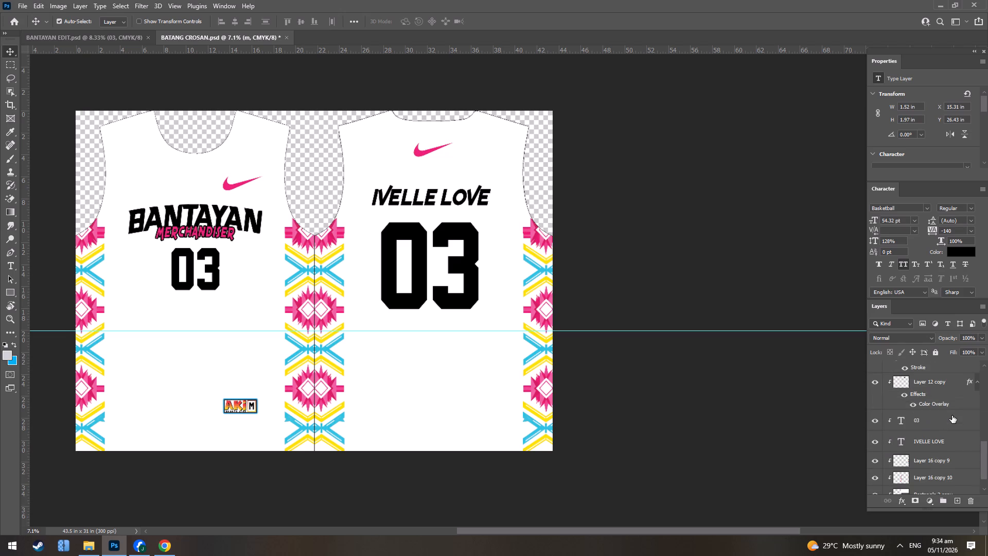
scroll(951, 415, "down", 3)
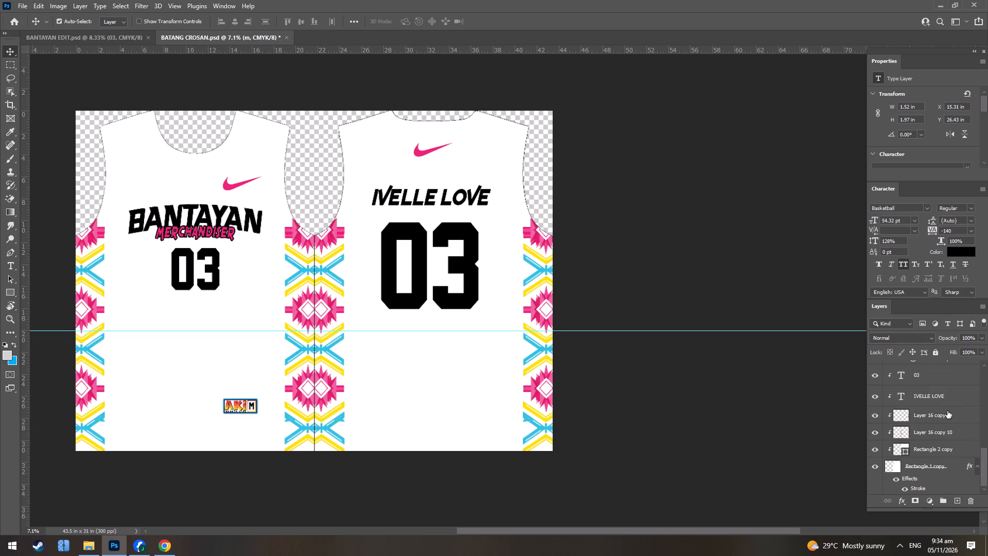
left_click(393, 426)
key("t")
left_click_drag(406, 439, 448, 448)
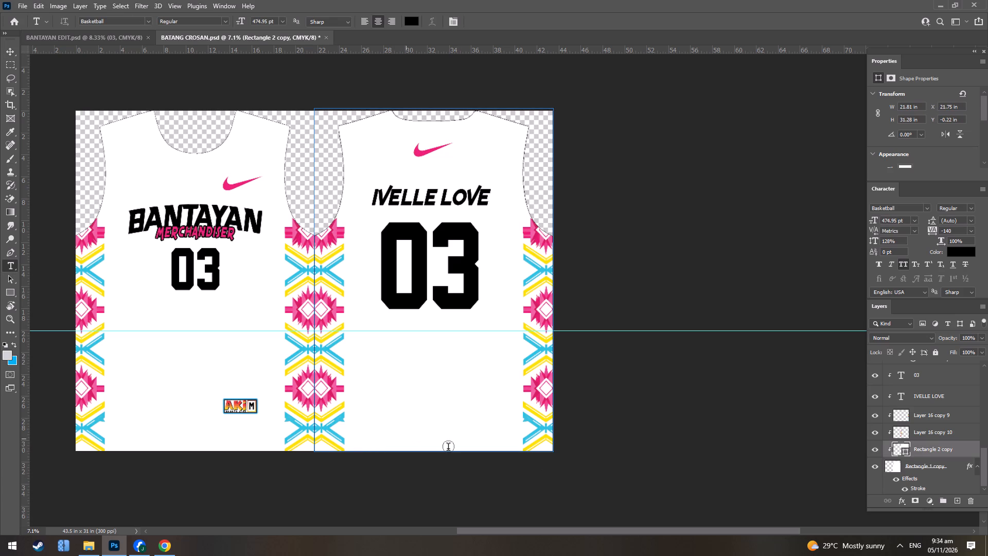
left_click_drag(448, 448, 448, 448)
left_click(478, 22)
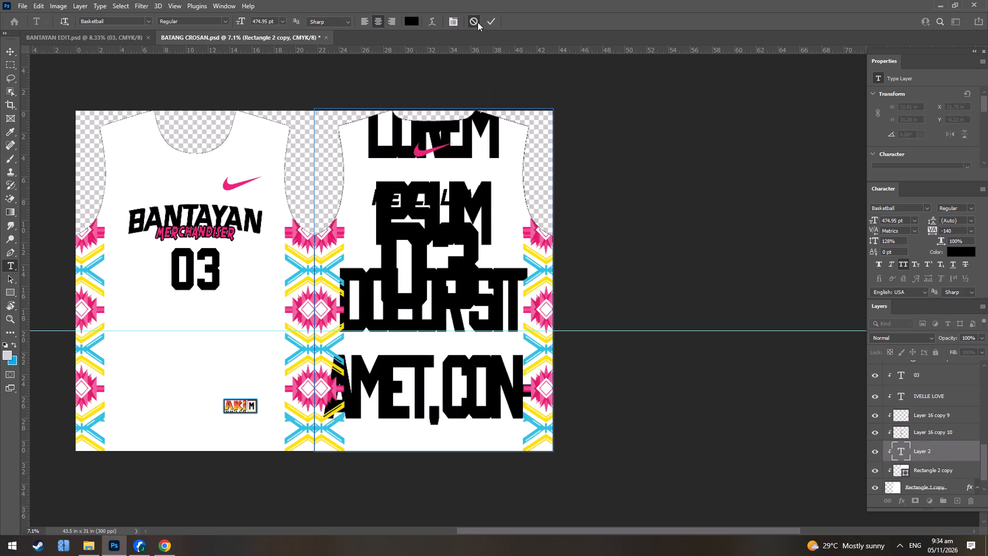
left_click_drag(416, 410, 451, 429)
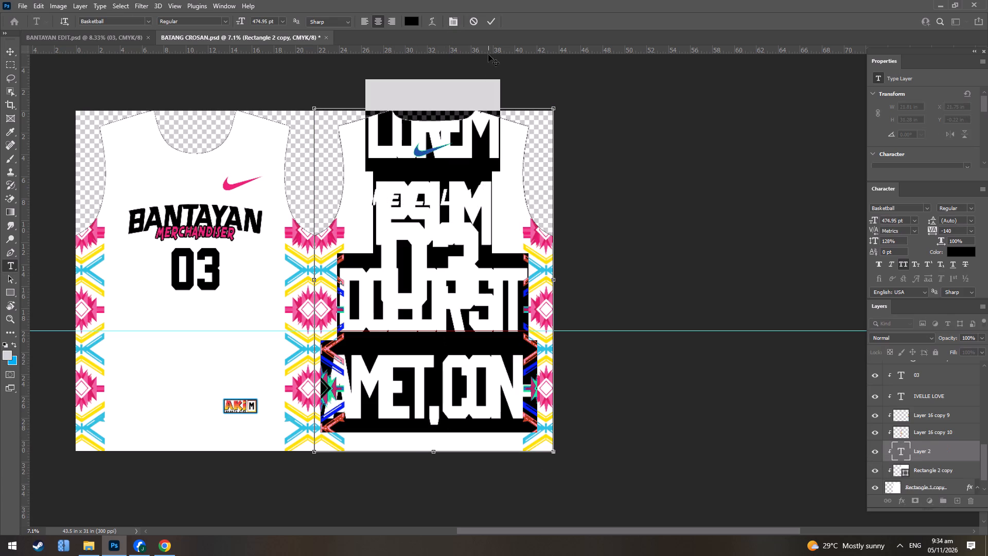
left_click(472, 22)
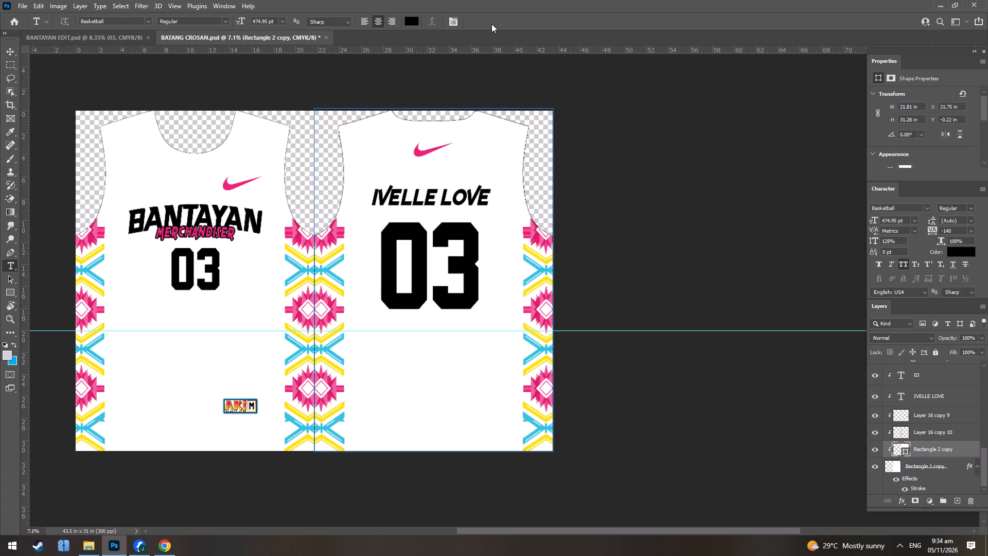
Add a text box about 6.9 by 1.1 in near the back jersey's hem, reading "large" at 52 pt.
key("v")
key("t")
key("Return")
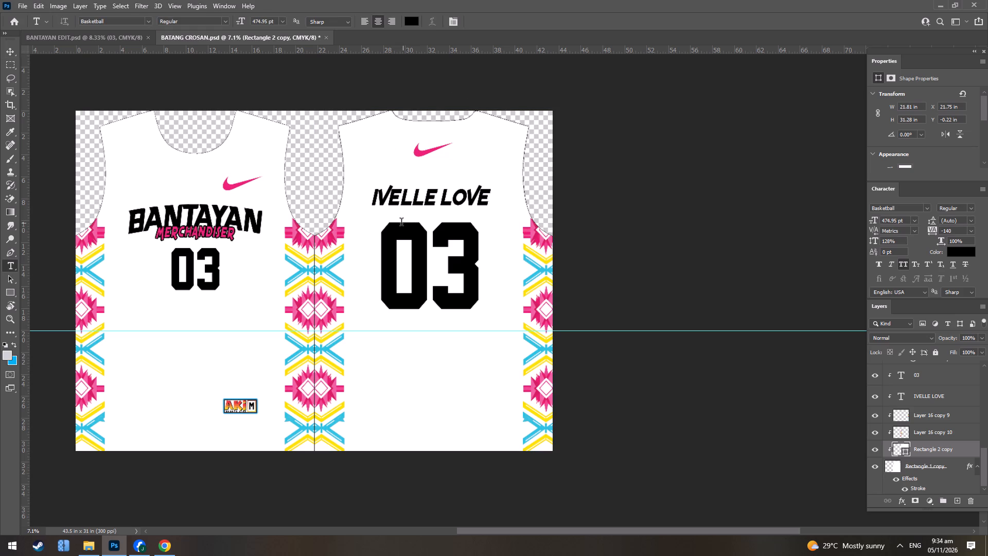
left_click_drag(418, 433, 494, 444)
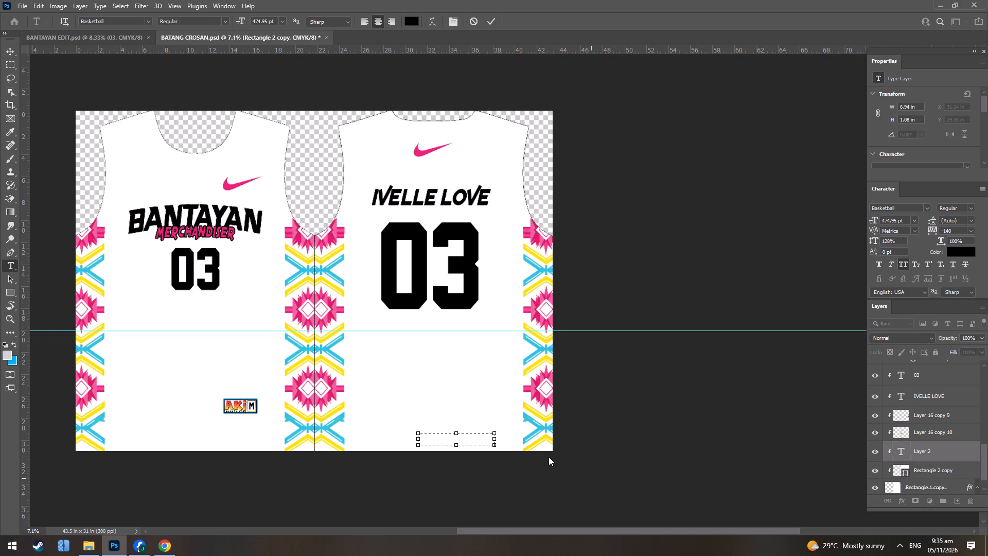
key("ctrl+a")
left_click_drag(874, 219, 826, 233)
left_click_drag(826, 233, 671, 262)
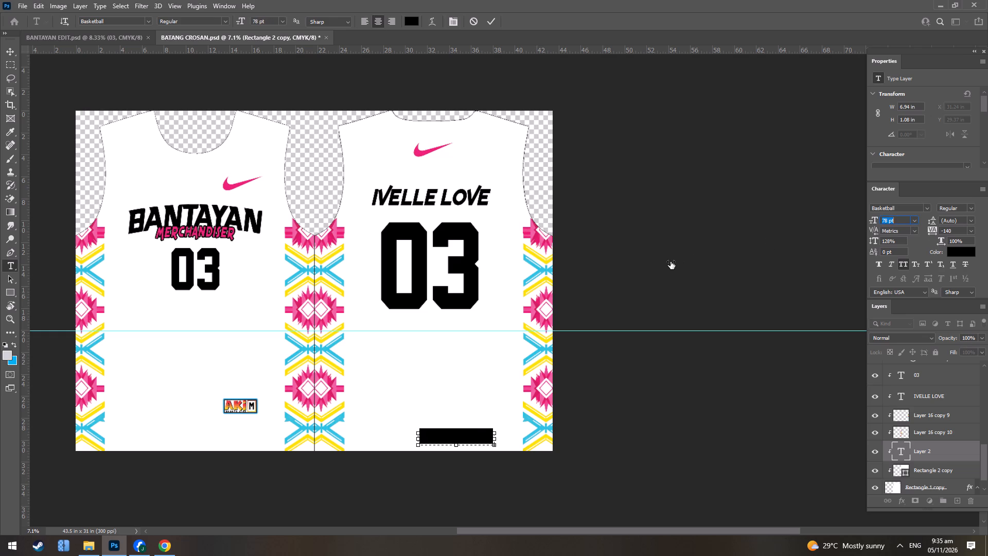
left_click_drag(671, 262, 657, 263)
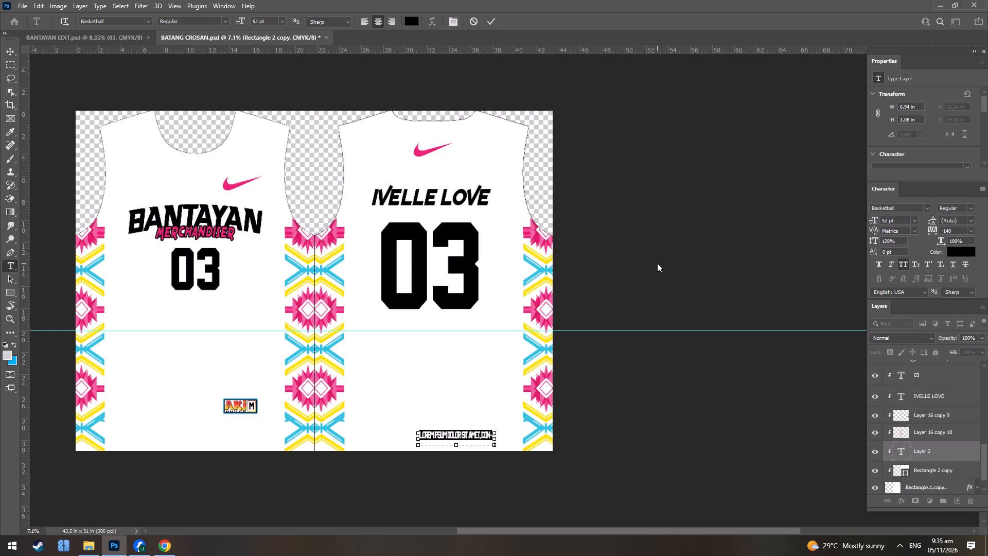
type("large")
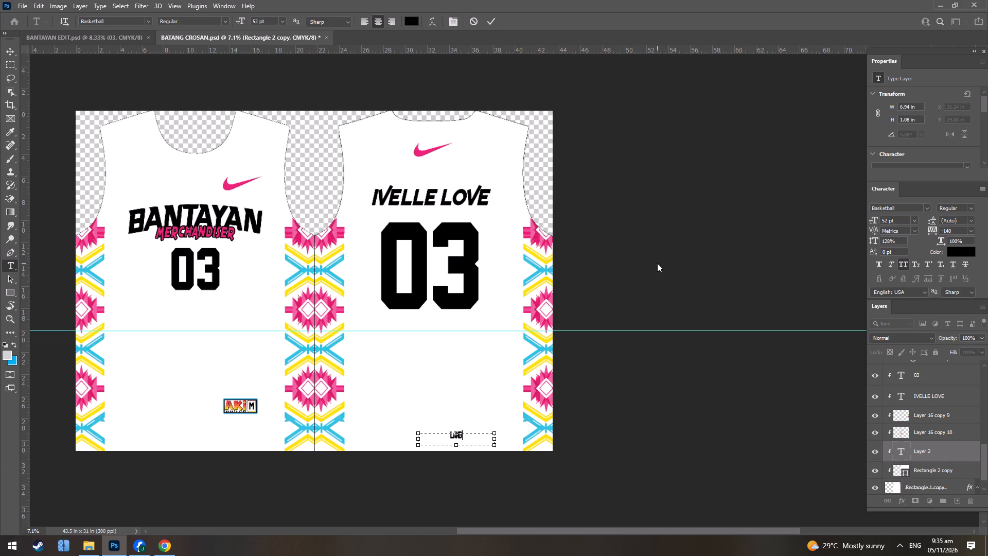
Set the "large" label's tracking to 0 and its font size to 41 pt.
key("ctrl+a")
left_click(950, 228)
key("Up")
key("Up")
key("Up")
key("Up")
key("Up")
key("Up")
key("Up")
left_click_drag(871, 222, 866, 224)
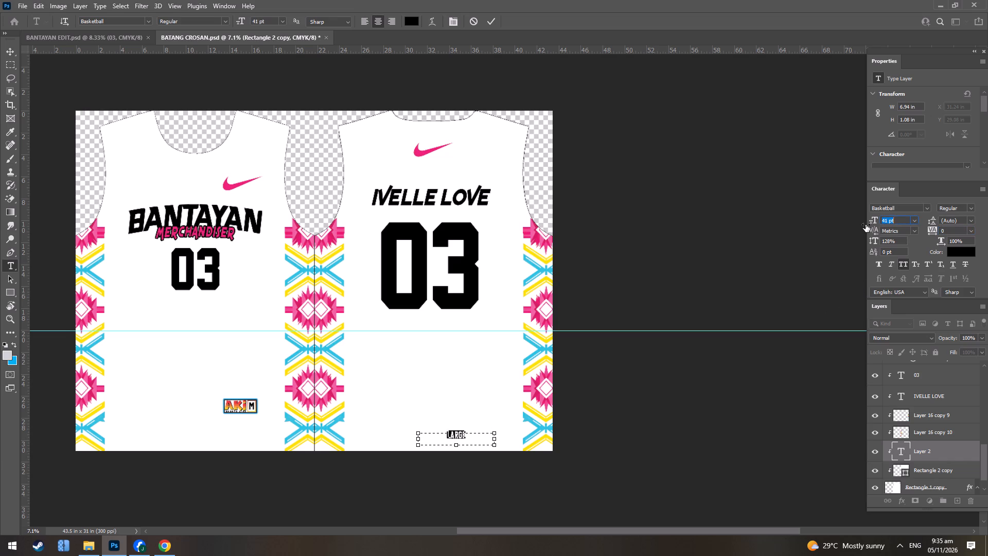
key("Return")
left_click(492, 19)
Move the "large" label down to the middle of the back jersey's hem, at about X 29.5 in, Y 30.5 in.
key("alt+Tab")
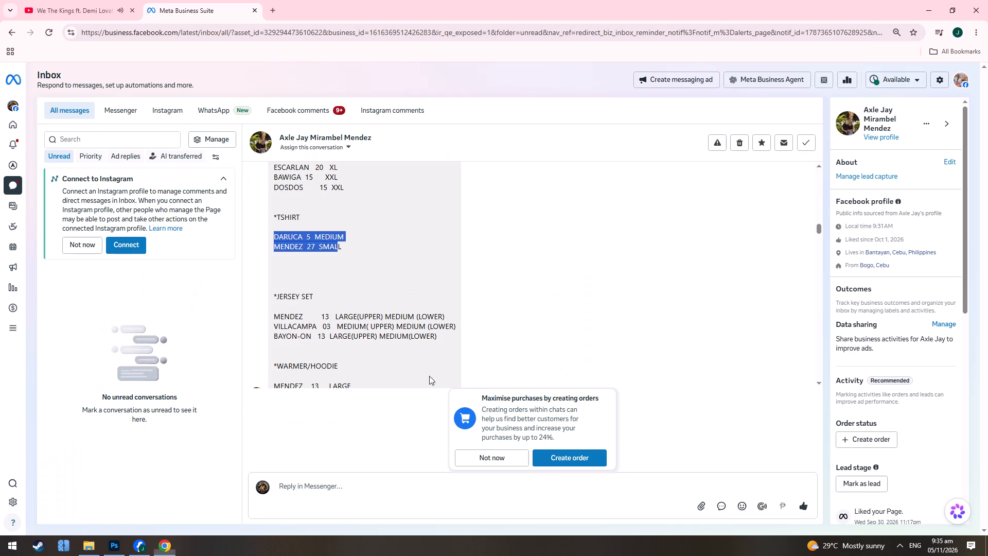
key("alt+Tab")
key("v")
left_click_drag(455, 433, 447, 439)
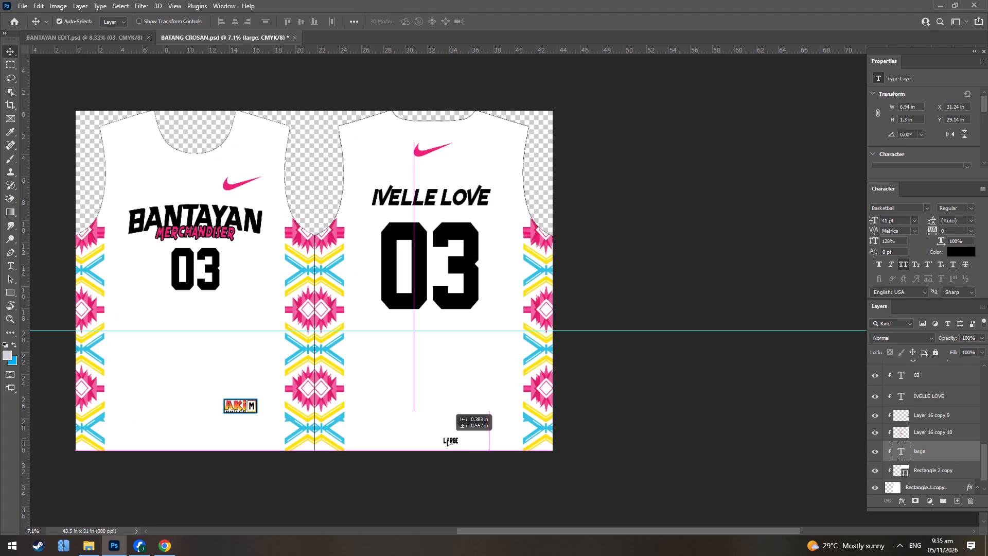
left_click_drag(447, 439, 436, 448)
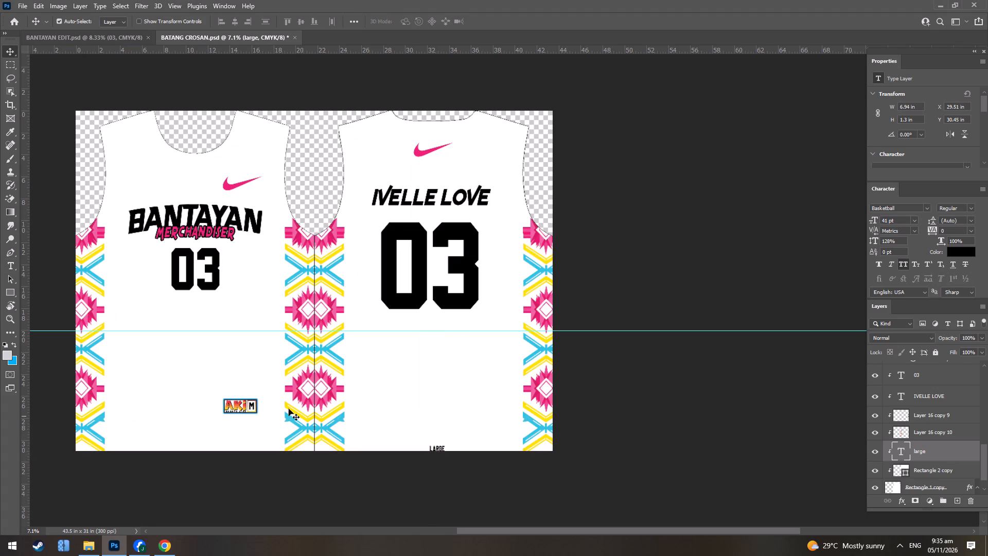
Replace the size letter in the small tag near the front jersey's hem with L.
key("alt+Tab")
key("alt+Tab")
scroll(926, 429, "up", 6)
left_click(937, 425)
scroll(284, 457, "down", 3)
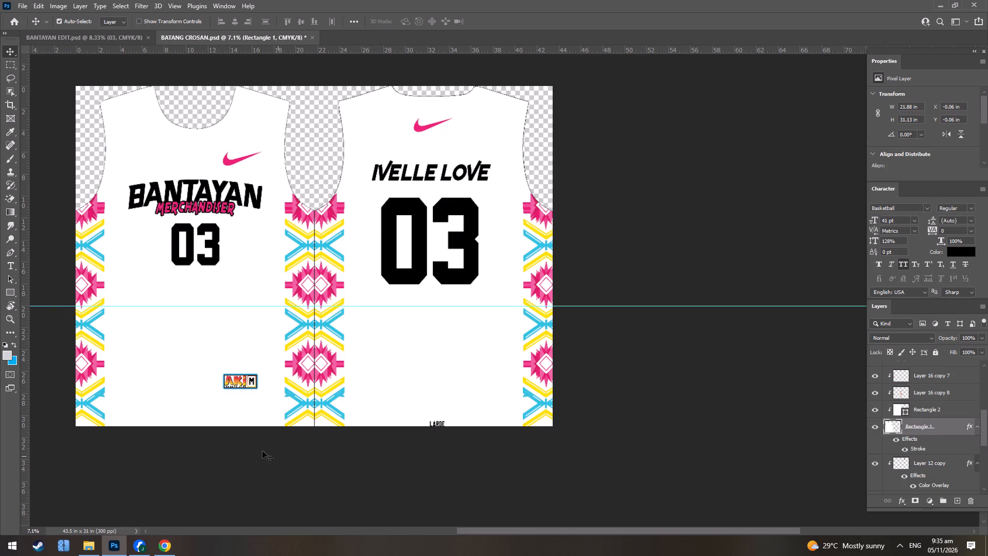
scroll(276, 416, "up", 3, "alt")
double_click(240, 375)
key("l")
key("Return")
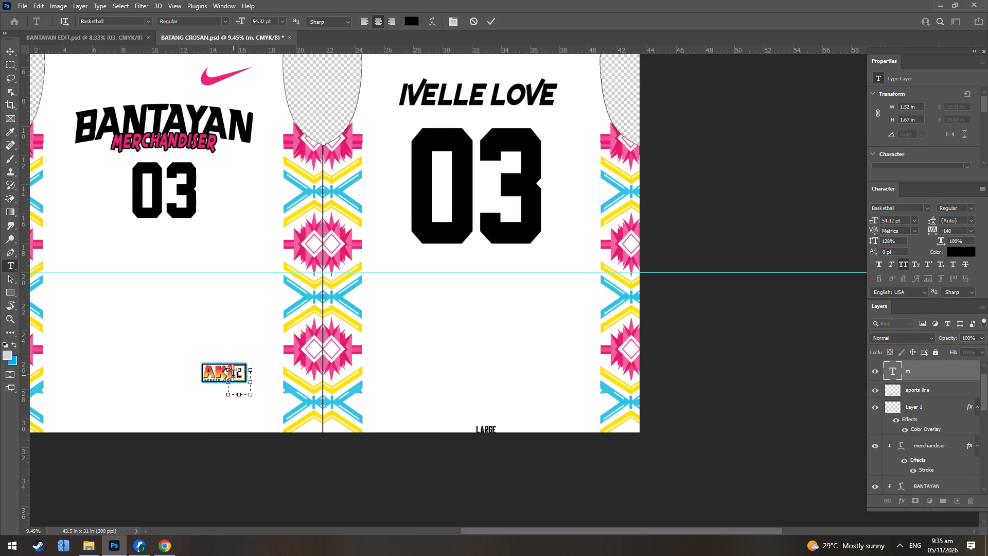
Check the chat order list and resize the image to 41.5 in wide by 30 in high.
key("alt+Tab")
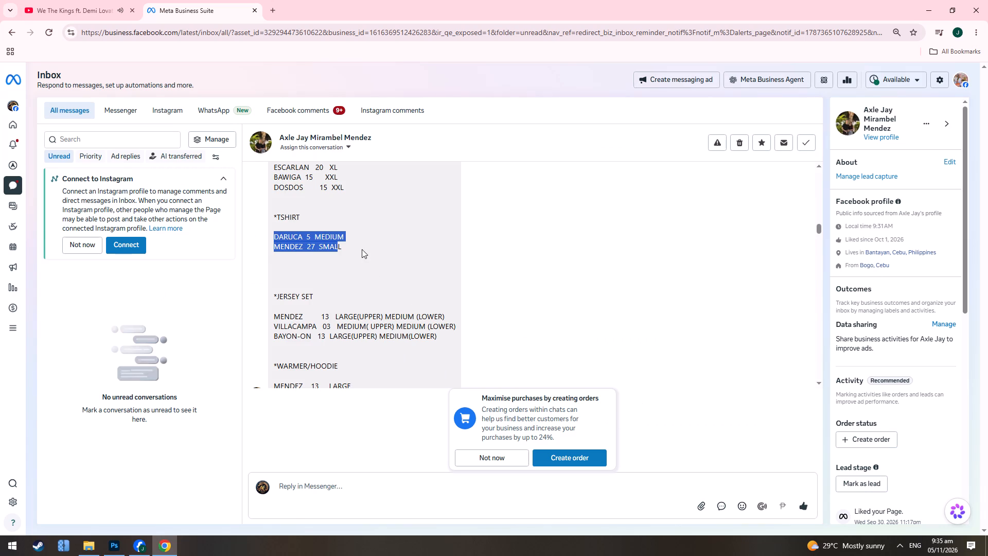
key("alt+Tab")
key("ctrl+alt+i")
key("Left")
key("Right")
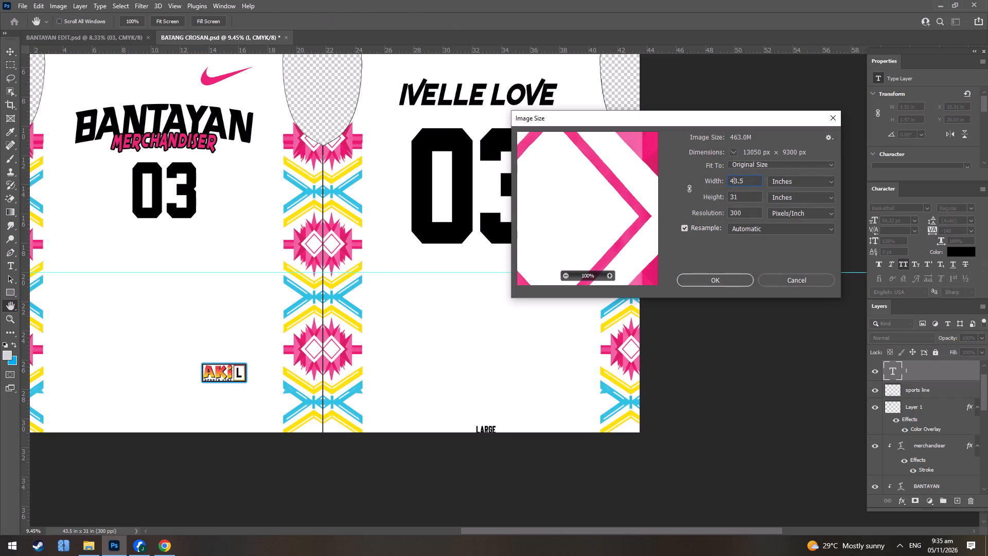
key("Right")
key("BackSpace")
key("1")
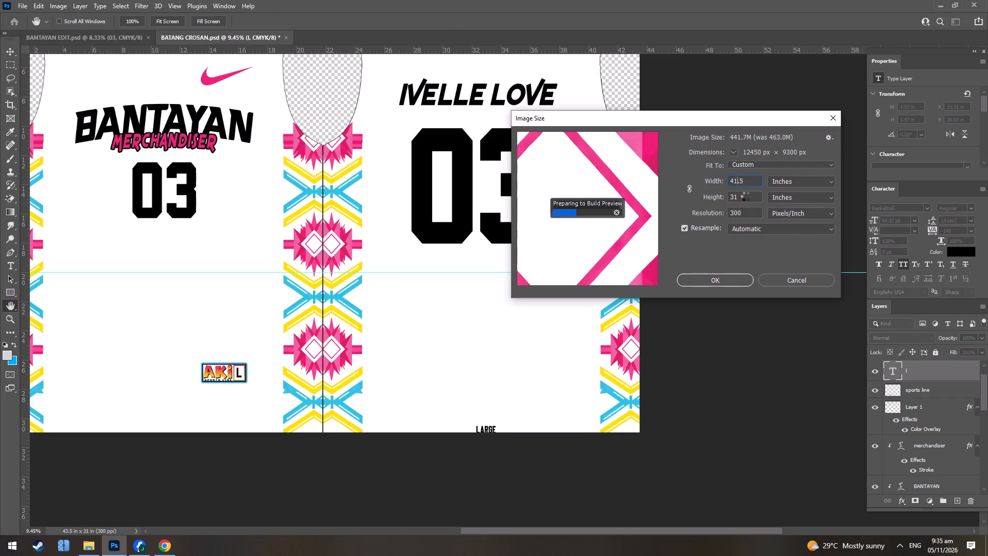
key("alt+Tab")
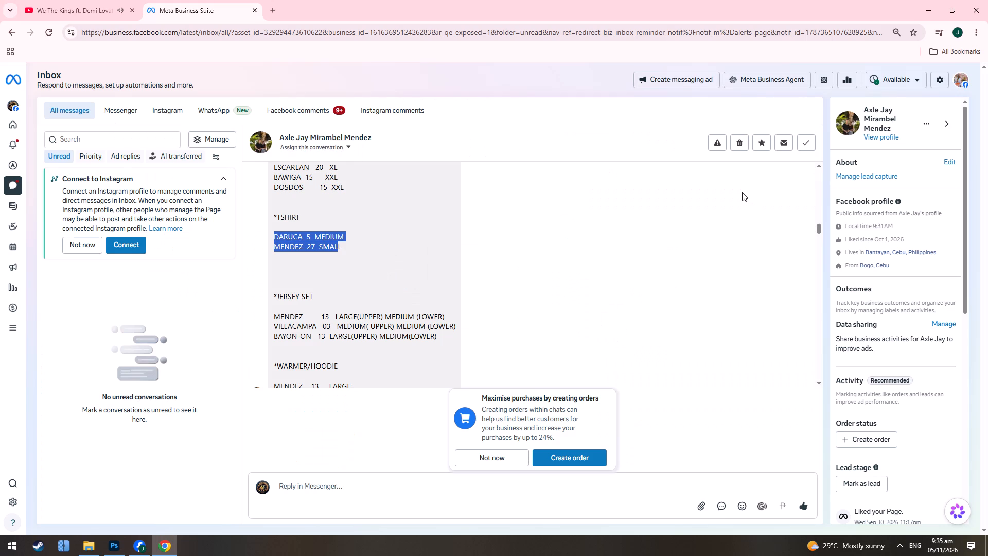
key("alt+Tab")
left_click(743, 193)
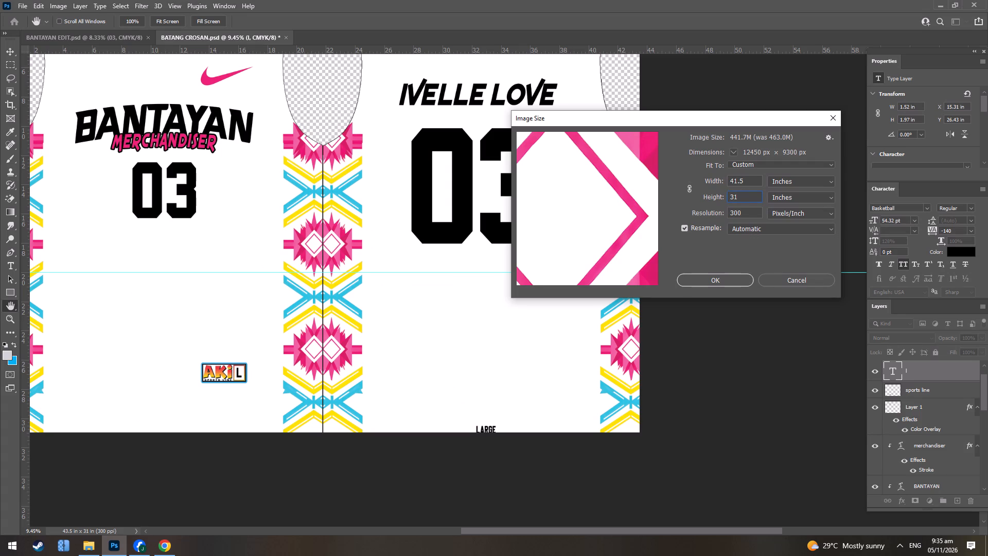
key("BackSpace")
key("0")
left_click(726, 276)
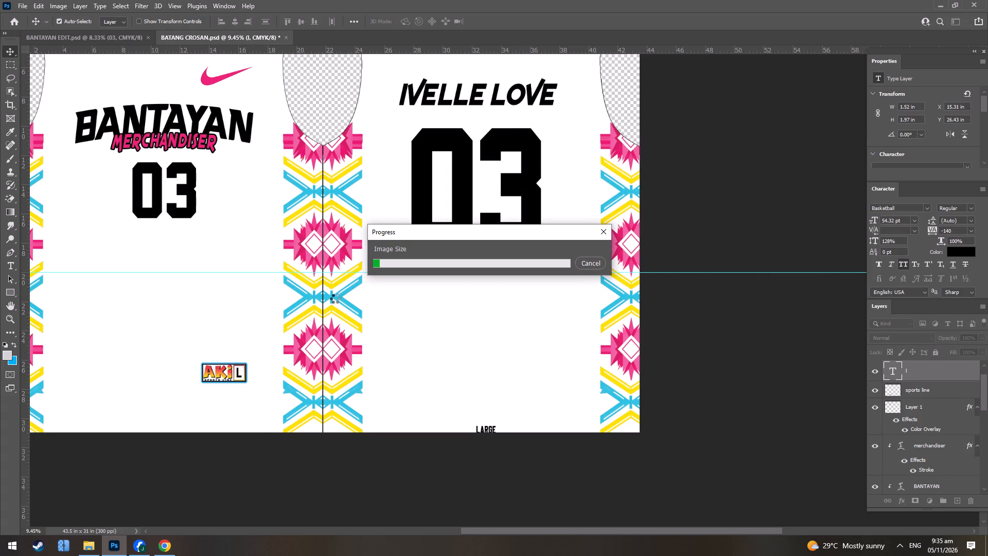
Switch to the Facebook chat with the jersey customer and react with a heart to the blue ABM&BE jersey photos.
left_click_drag(485, 242, 485, 233)
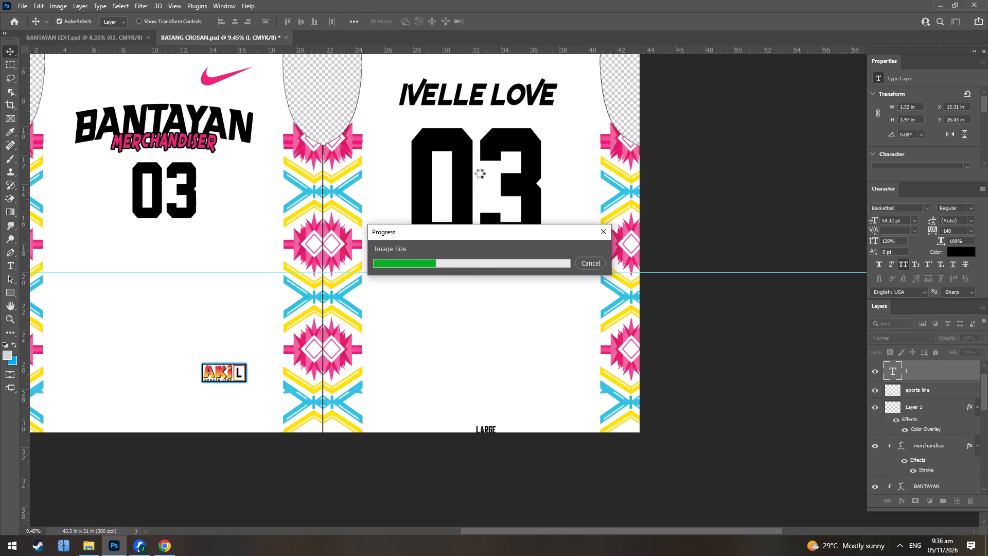
left_click(140, 546)
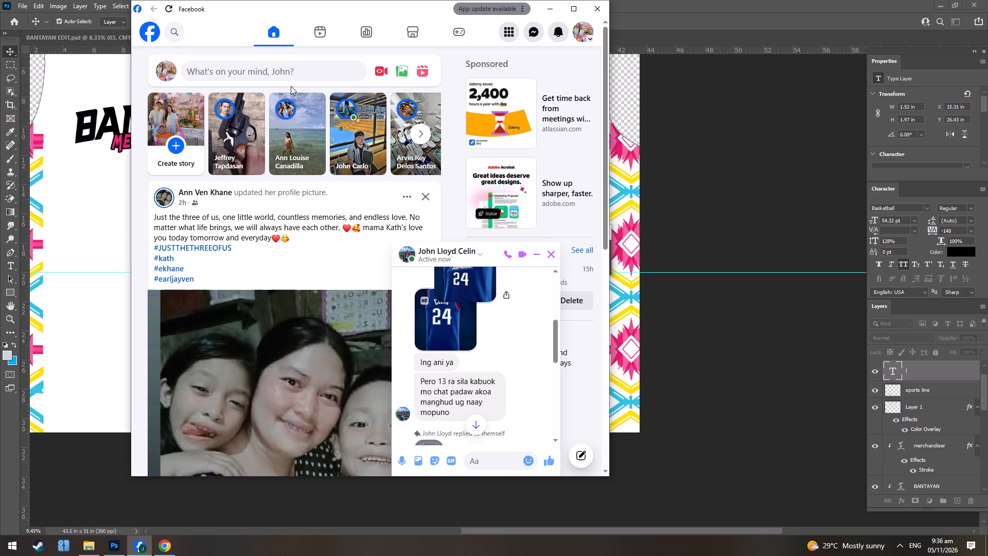
scroll(448, 310, "up", 2)
scroll(509, 358, "up", 1)
scroll(507, 358, "down", 4)
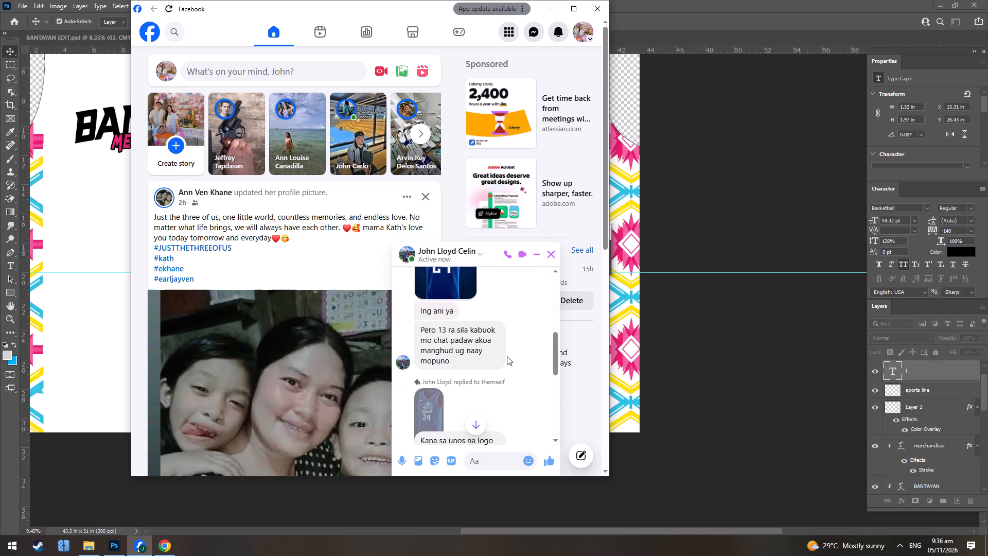
scroll(504, 334, "up", 1)
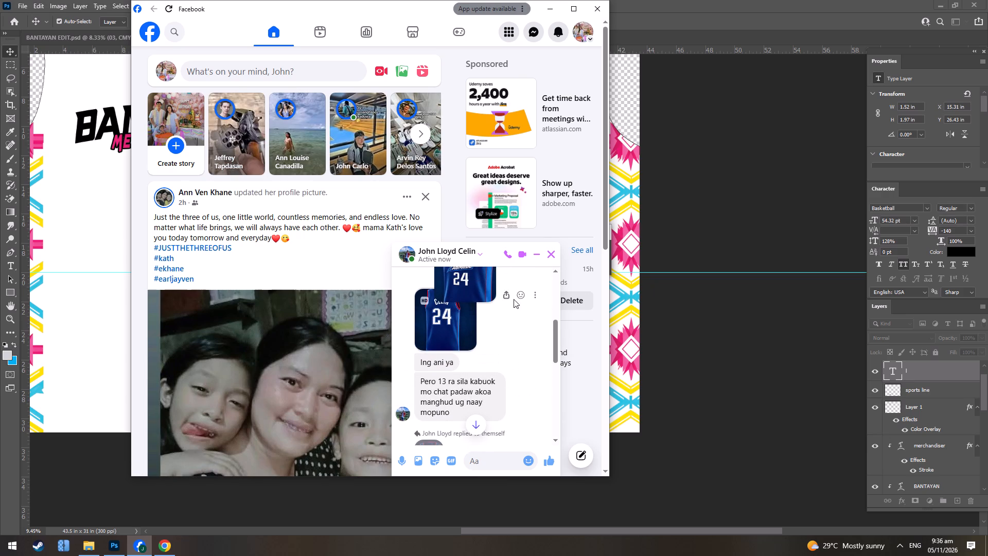
left_click(517, 296)
left_click(456, 271)
scroll(480, 338, "down", 2)
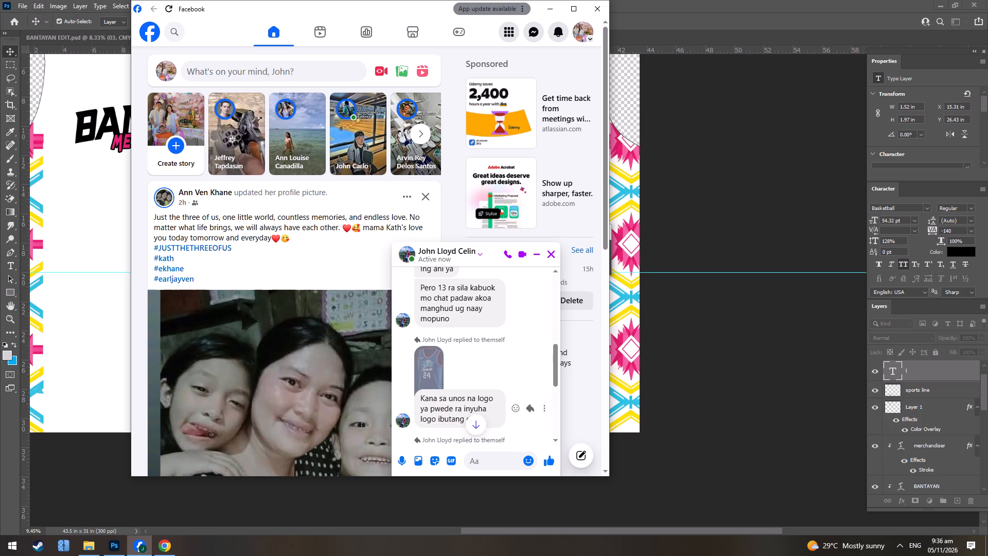
Ask the customer about the jersey's bottom cut by sending "Straight cut rani dong?" and "ang sa ubos dong".
left_click(479, 460)
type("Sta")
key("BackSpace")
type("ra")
scroll(513, 398, "down", 3)
scroll(513, 398, "up", 2)
scroll(514, 398, "down", 4)
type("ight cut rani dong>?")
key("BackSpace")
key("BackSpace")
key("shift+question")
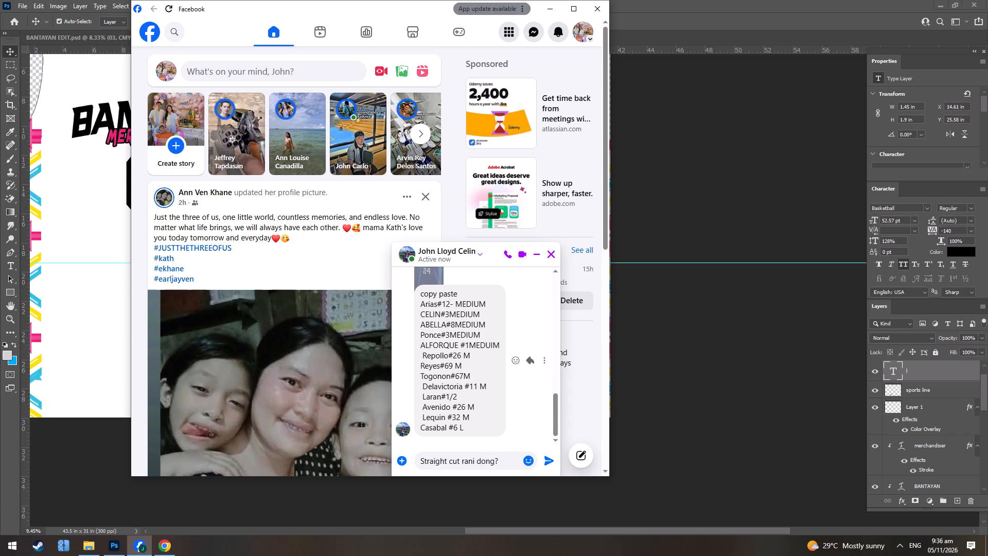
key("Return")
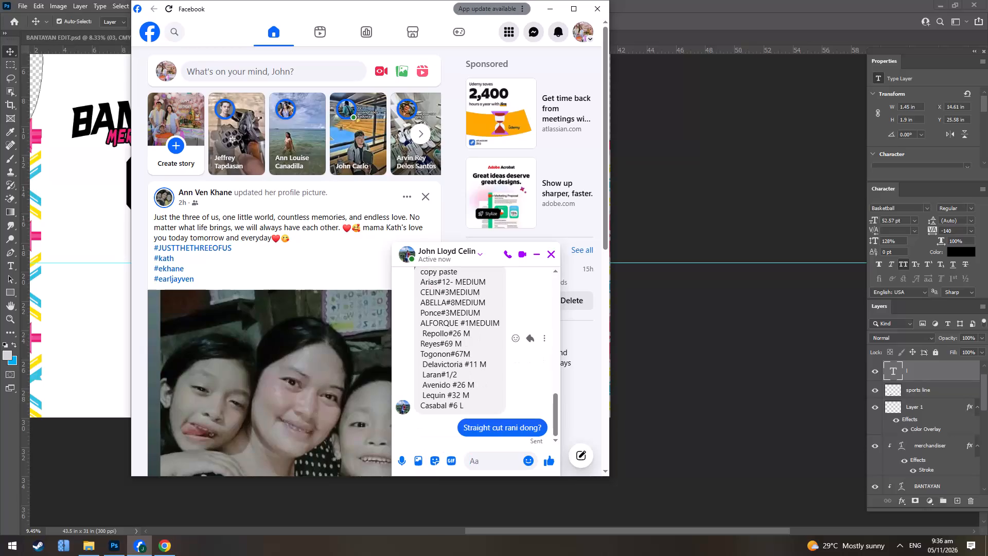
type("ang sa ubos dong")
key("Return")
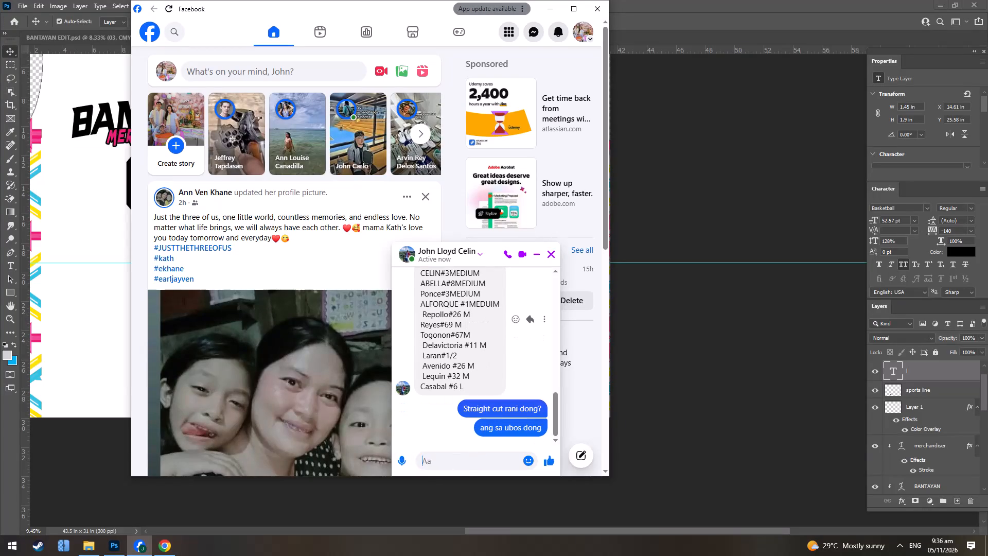
React with a heart to the customer's message listing player names, numbers and sizes.
scroll(505, 406, "up", 4)
scroll(507, 406, "down", 3)
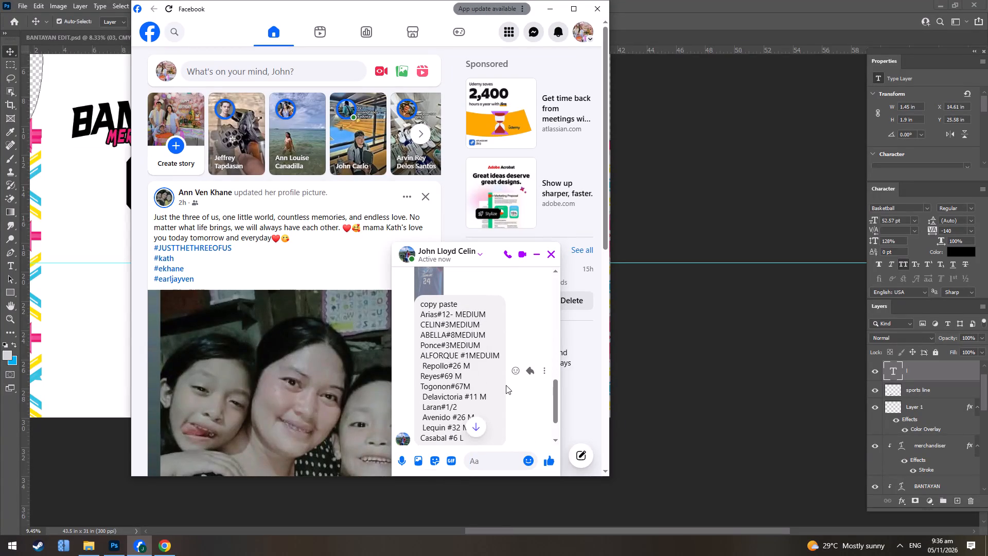
left_click(517, 374)
left_click(463, 352)
Review the customer's logo instructions and view the ABM&BE jersey photo at full size.
scroll(508, 339, "up", 2)
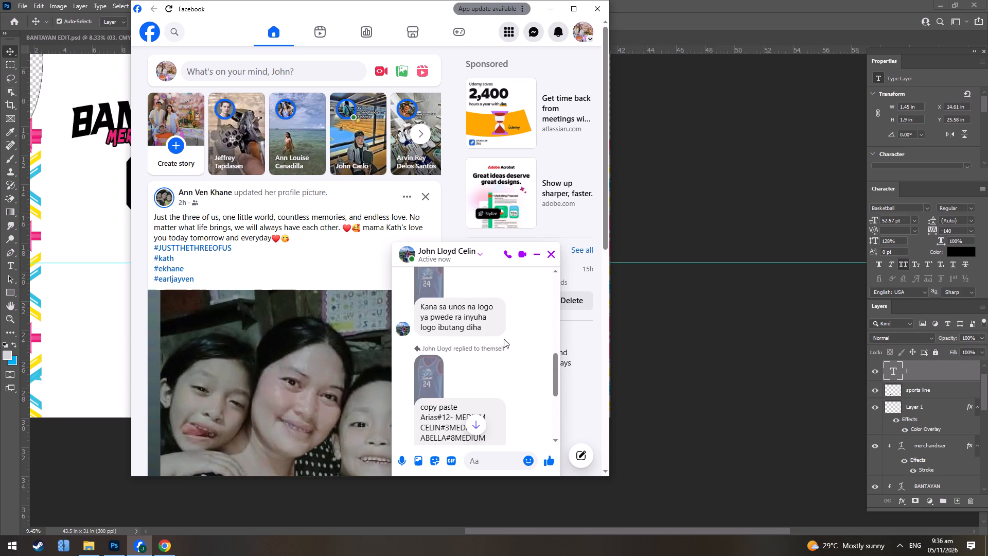
scroll(504, 339, "up", 1)
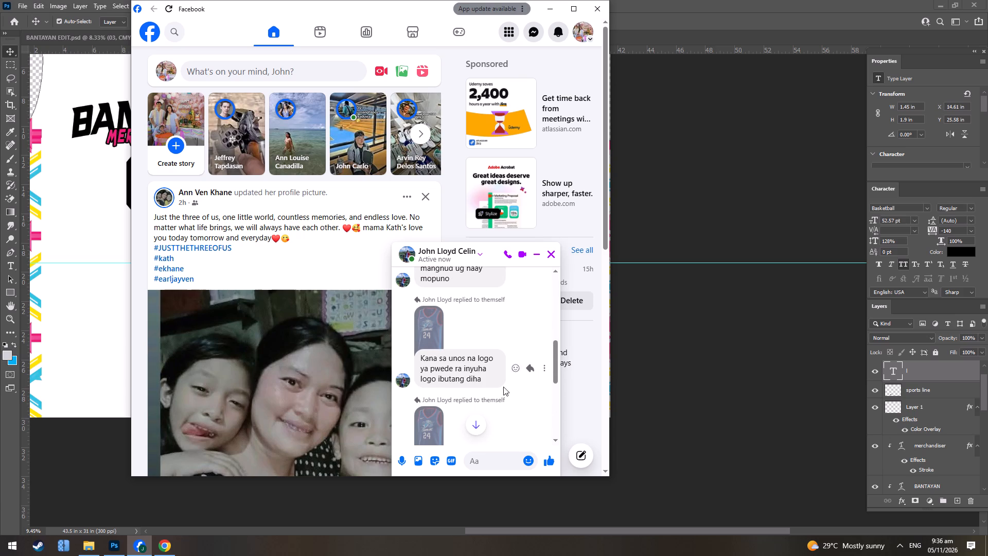
scroll(475, 370, "down", 1)
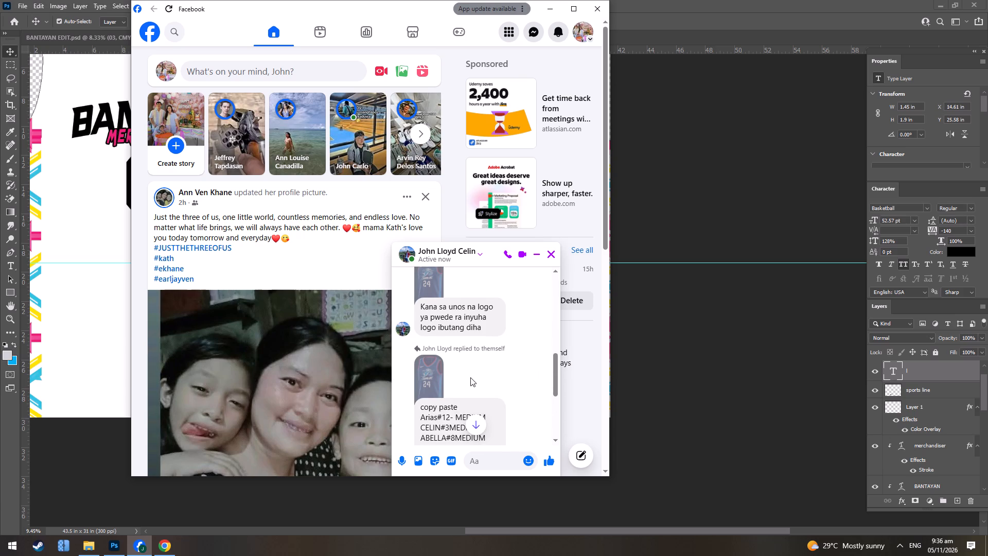
scroll(444, 301, "up", 2)
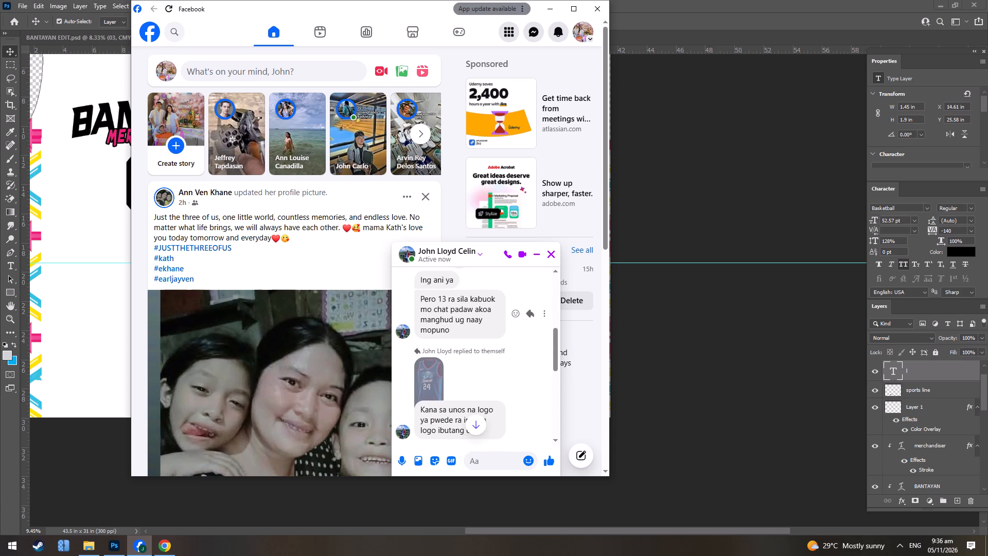
scroll(452, 306, "down", 1)
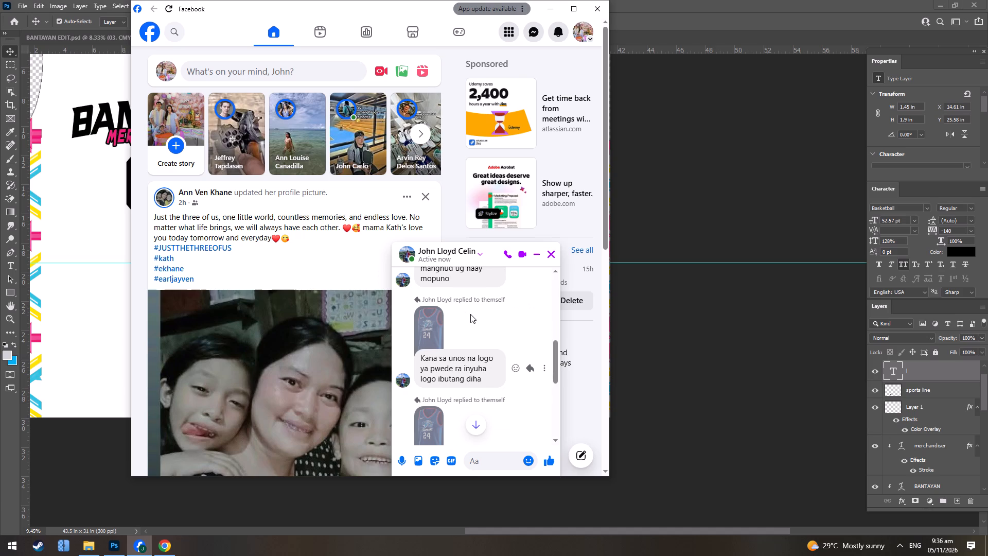
scroll(471, 314, "up", 3)
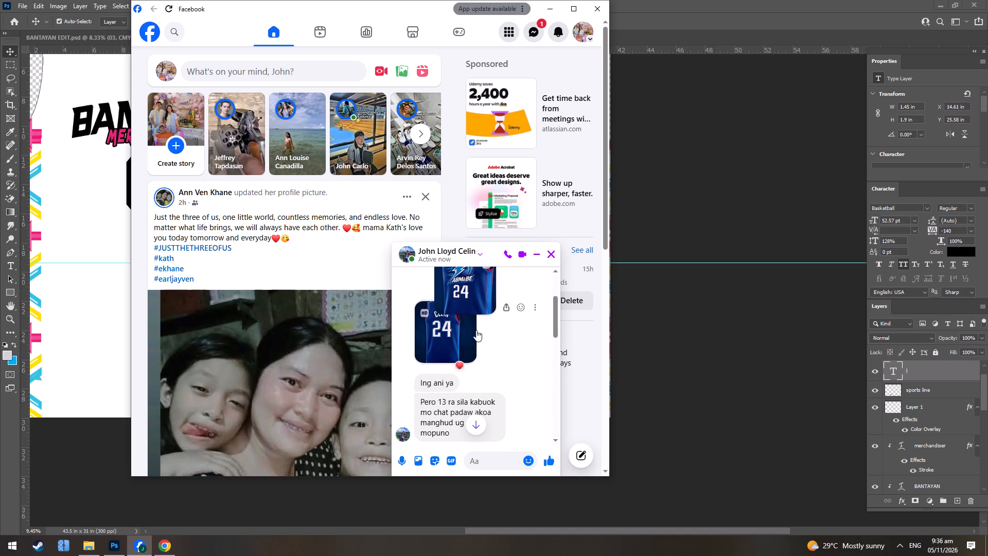
left_click(473, 331)
key("Escape")
left_click(469, 308)
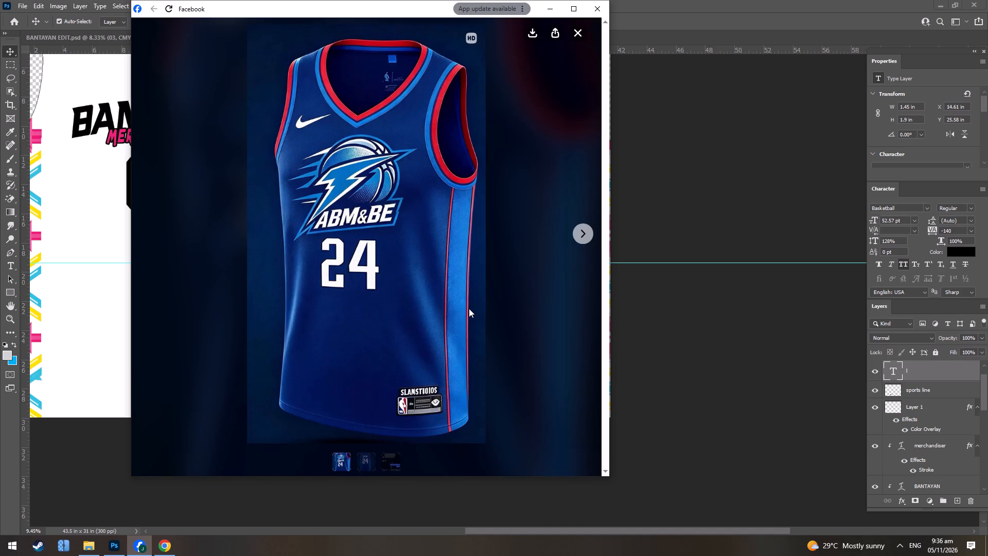
key("Escape")
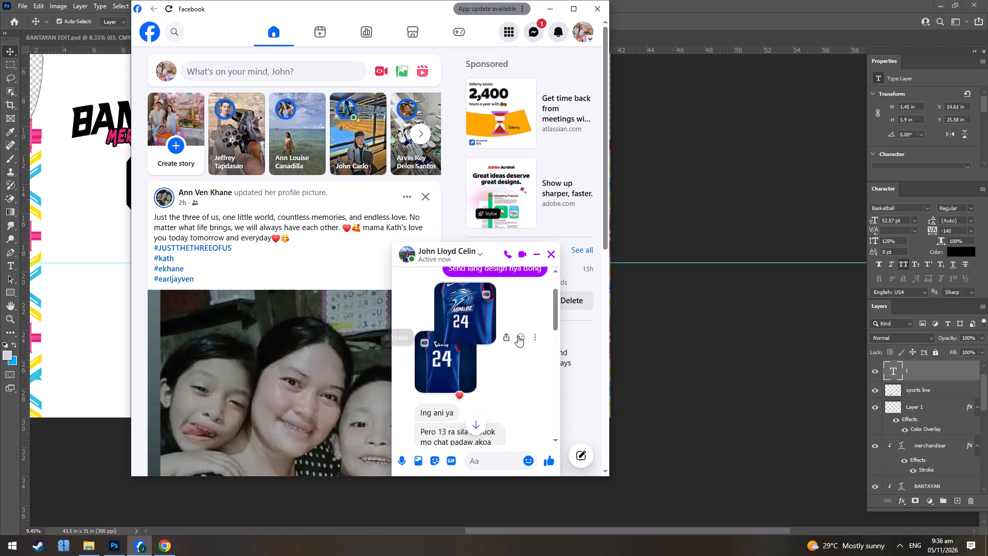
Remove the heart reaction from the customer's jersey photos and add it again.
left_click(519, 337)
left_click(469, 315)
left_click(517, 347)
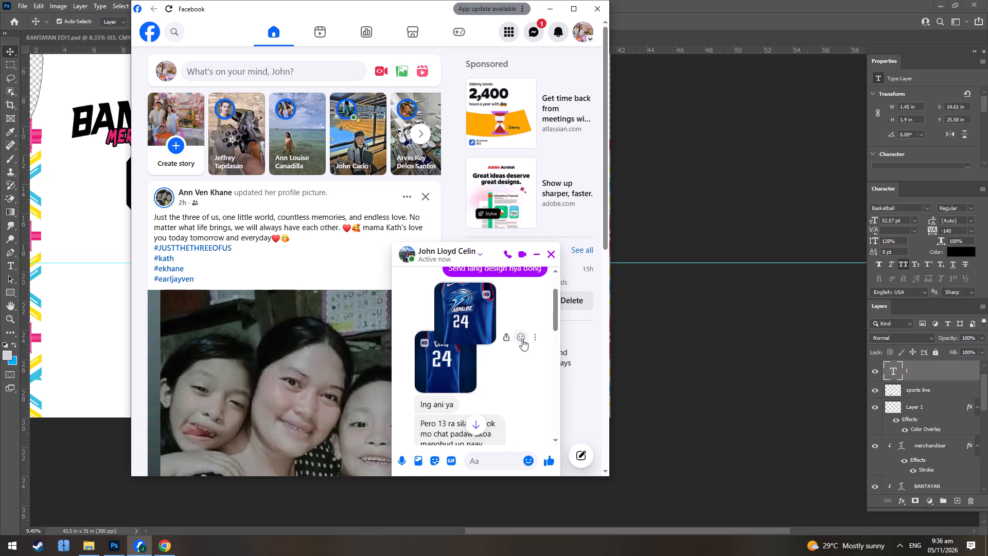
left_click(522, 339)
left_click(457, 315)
Answer the customer's 250 price question with "Yes dong".
scroll(493, 370, "down", 12)
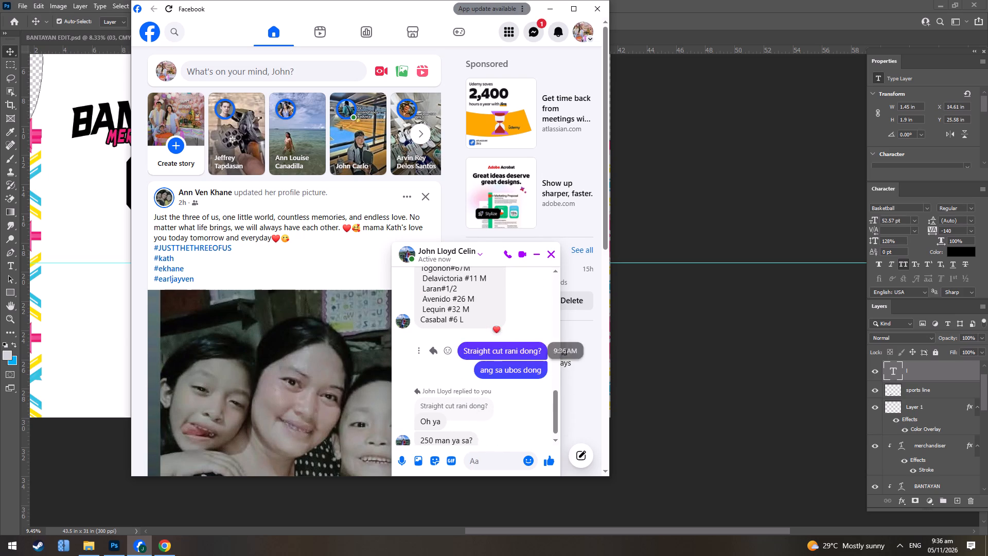
scroll(498, 347, "down", 4)
left_click(498, 463)
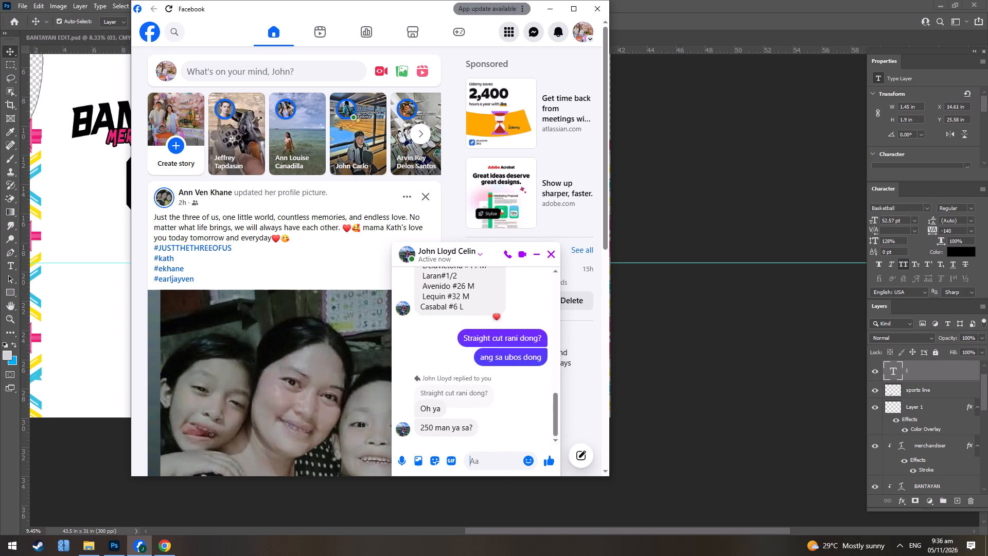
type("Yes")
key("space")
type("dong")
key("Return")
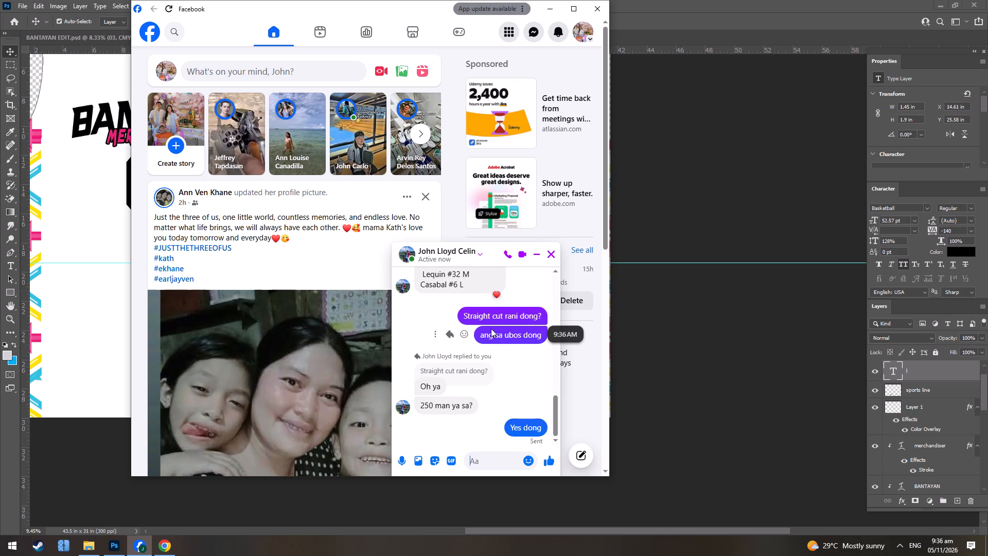
Look back through the chat at the customer's order list and logo instructions.
scroll(487, 326, "up", 3)
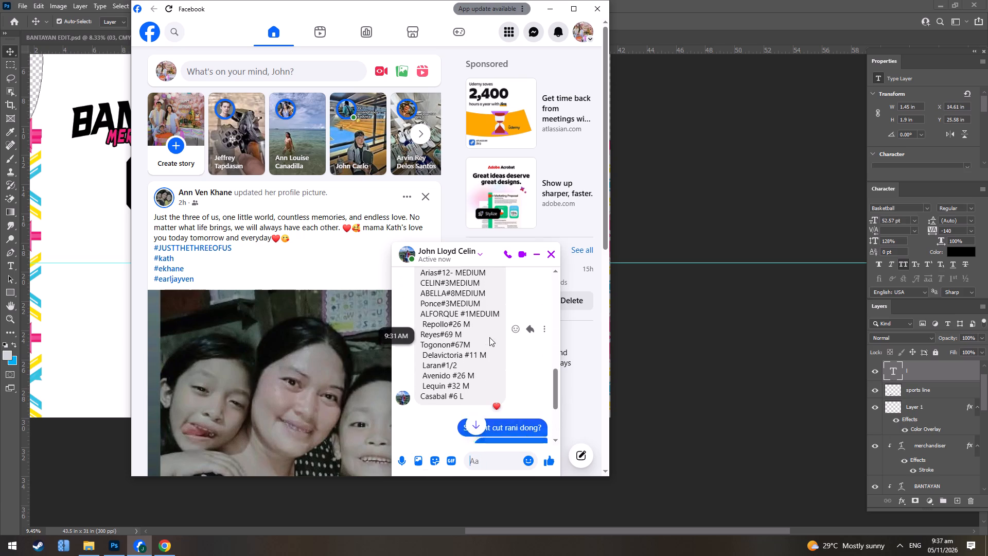
scroll(489, 337, "down", 6)
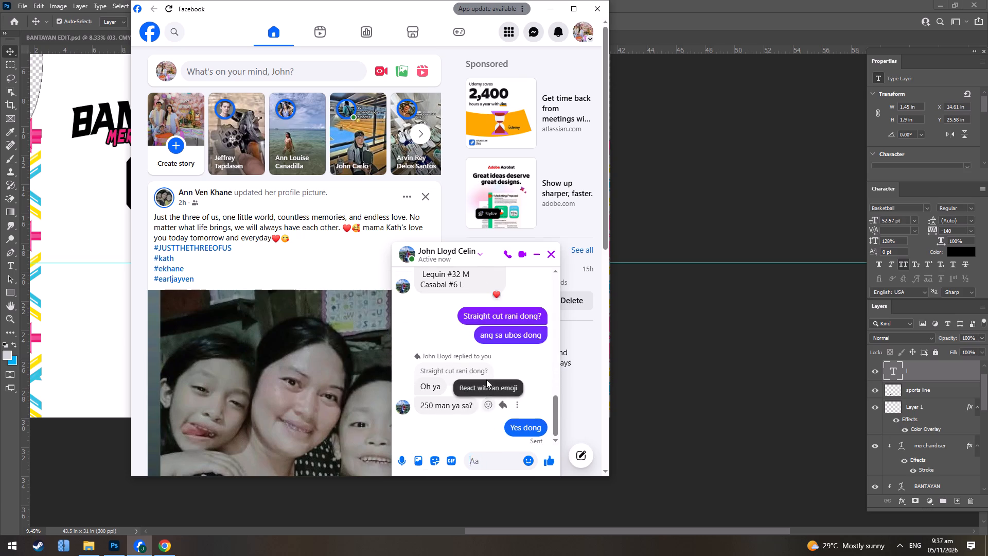
scroll(486, 379, "up", 10)
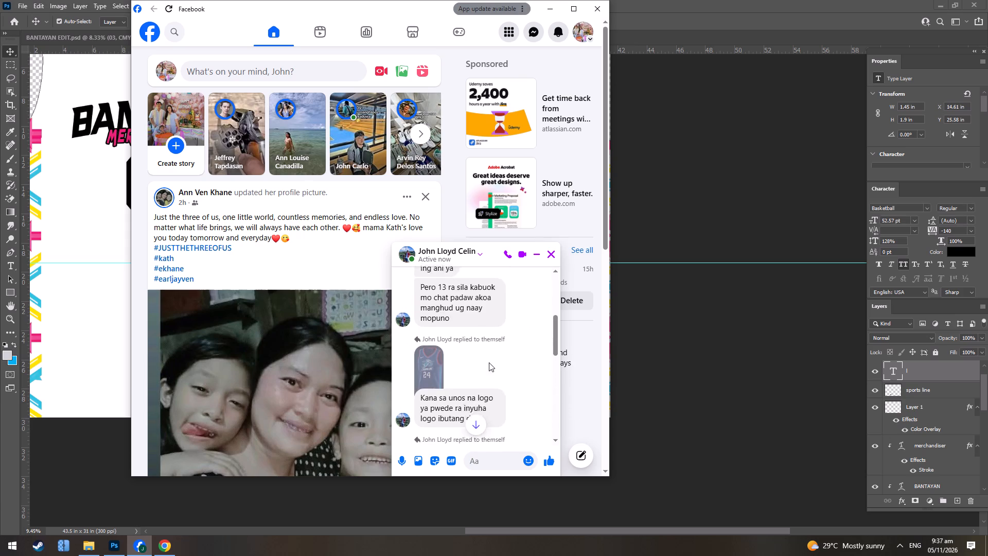
scroll(487, 366, "down", 5)
Send the customer the layout update "Send nako unya dong ha ako sa e relayout".
left_click(490, 460)
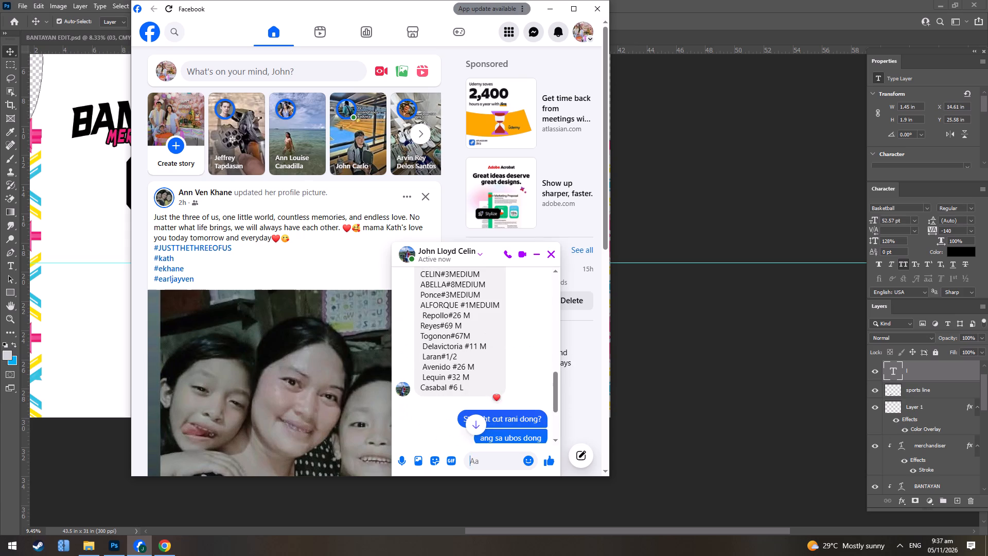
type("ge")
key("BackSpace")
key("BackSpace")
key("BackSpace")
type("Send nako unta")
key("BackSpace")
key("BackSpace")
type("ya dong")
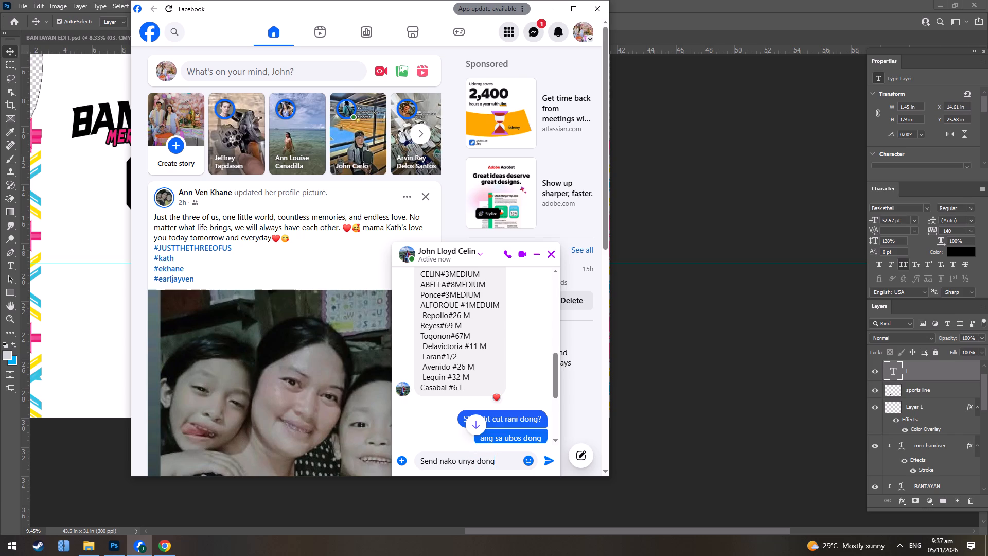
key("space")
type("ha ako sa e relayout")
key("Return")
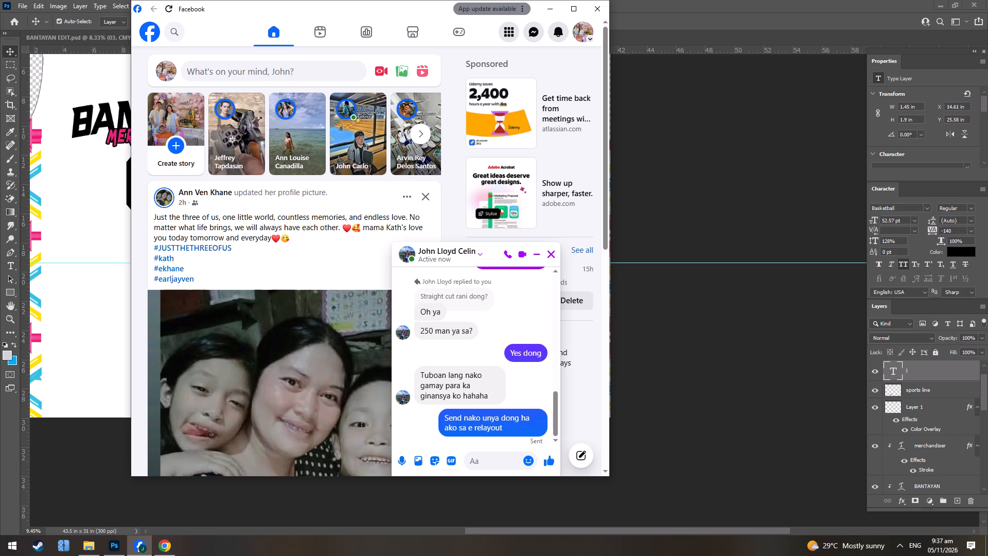
React with a heart to the customer's message starting "Tuboan lang nako gamay".
left_click(516, 386)
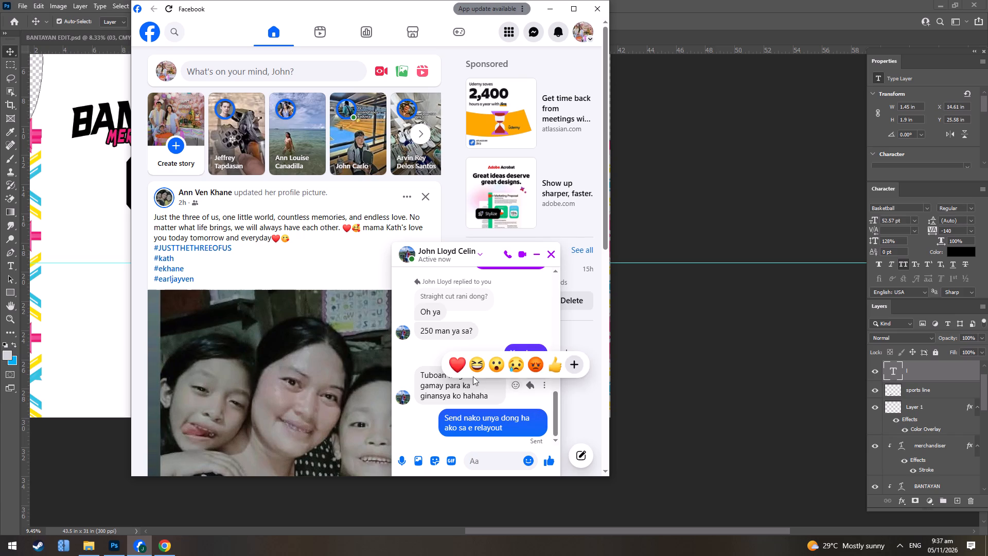
left_click(452, 367)
Reply to the customer's "Tuboan lang nako" message with "E 300 dong", followed by "Di rana magmahay" and "baga man tela sad namo haha".
left_click(531, 377)
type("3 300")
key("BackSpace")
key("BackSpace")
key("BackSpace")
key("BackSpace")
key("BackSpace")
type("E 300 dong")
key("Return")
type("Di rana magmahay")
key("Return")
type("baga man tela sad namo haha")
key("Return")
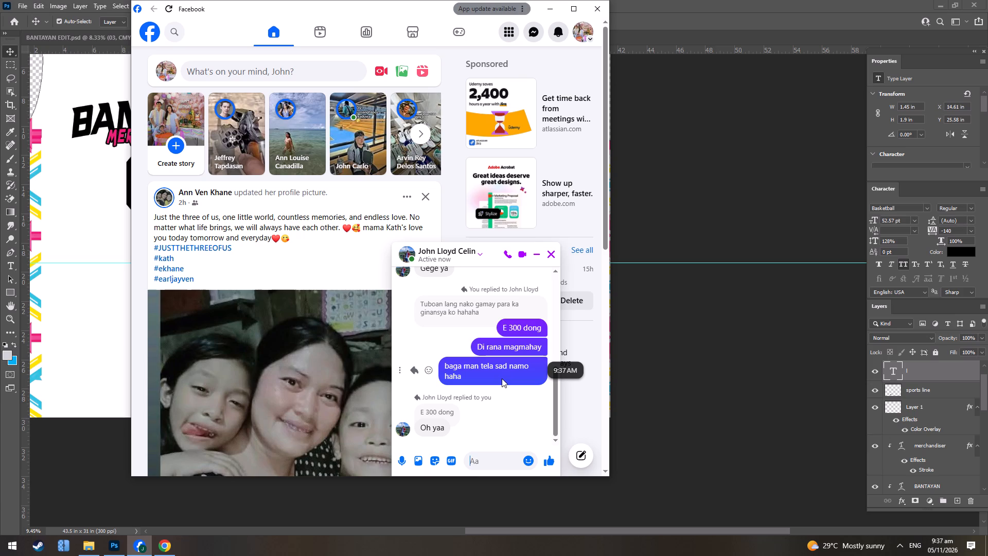
left_click(548, 9)
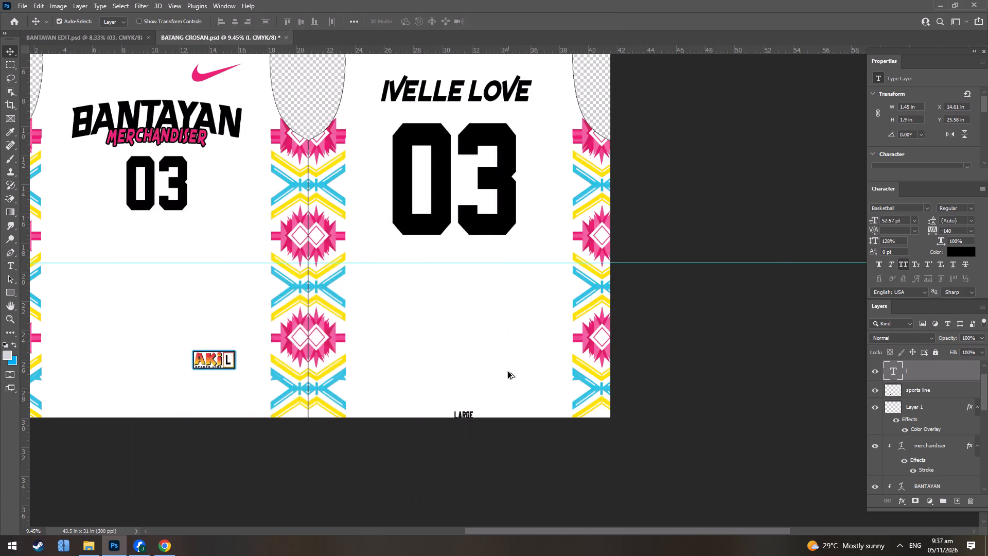
key("alt+Tab")
key("alt+Tab")
scroll(450, 311, "down", 8, "alt")
scroll(446, 231, "up", 9)
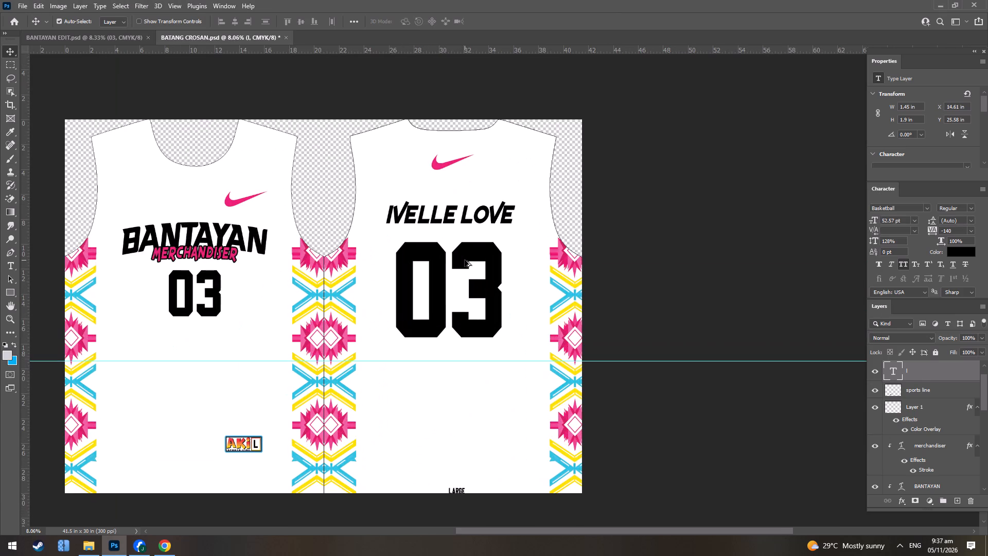
left_click(453, 217)
scroll(453, 217, "up", 1, "alt")
left_click(446, 210, "shift")
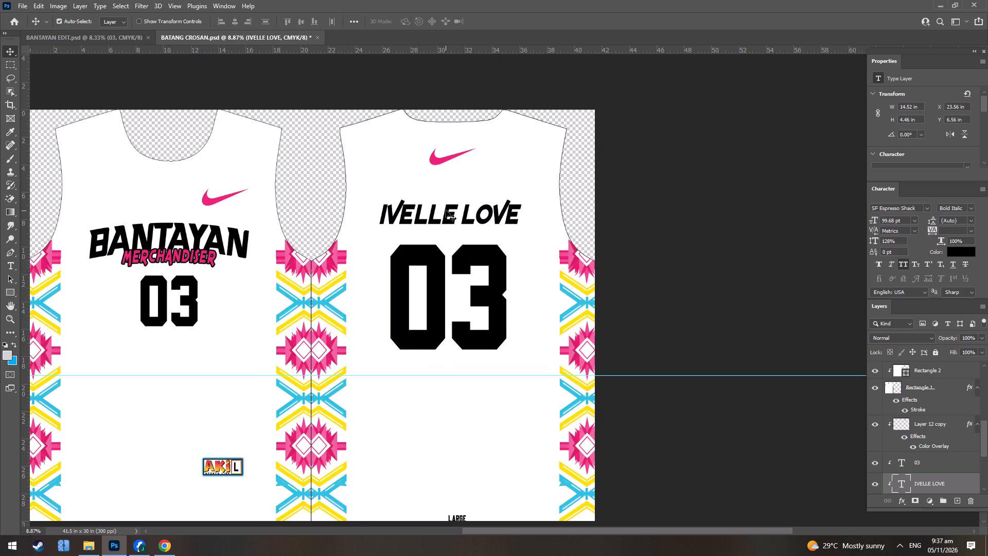
left_click(461, 267)
left_click_drag(463, 259, 464, 251, "shift")
Shift the back jersey's number 03 slightly right to about X 24.43 in, keeping its height at about Y 8.43 in.
scroll(464, 252, "down", 7, "alt")
scroll(549, 266, "up", 2, "alt")
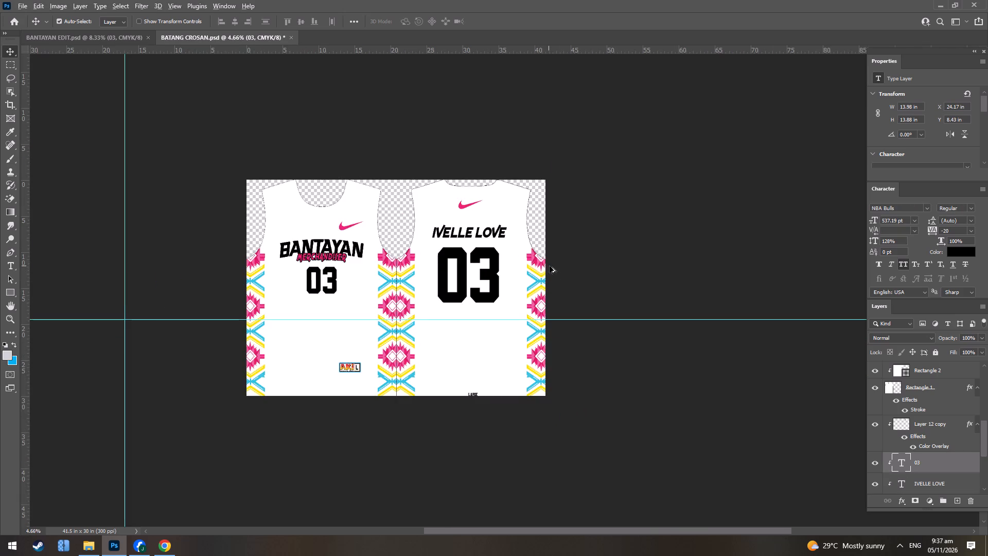
scroll(550, 266, "up", 10, "alt")
left_click_drag(363, 321, 366, 321)
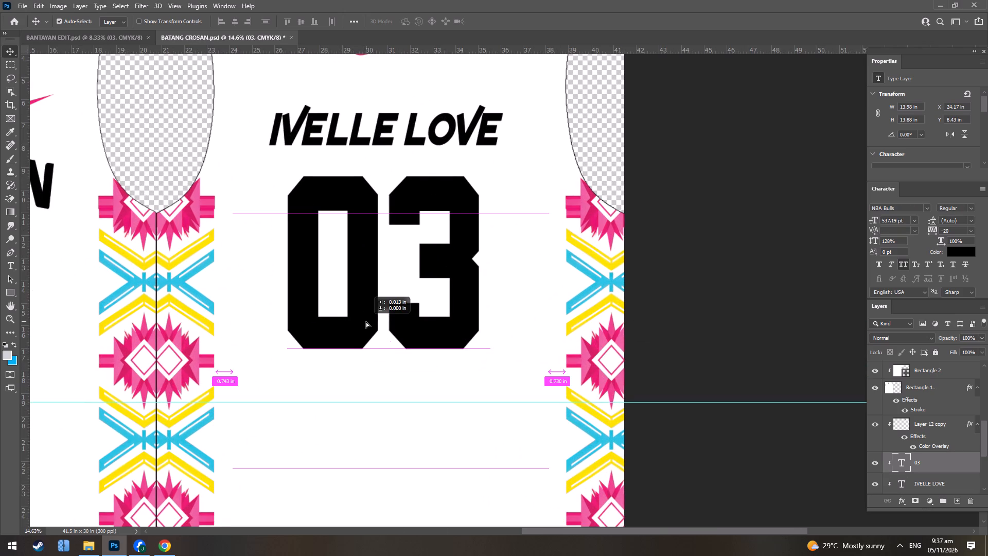
left_click_drag(366, 321, 367, 321)
scroll(404, 310, "down", 8, "alt")
scroll(444, 234, "up", 2)
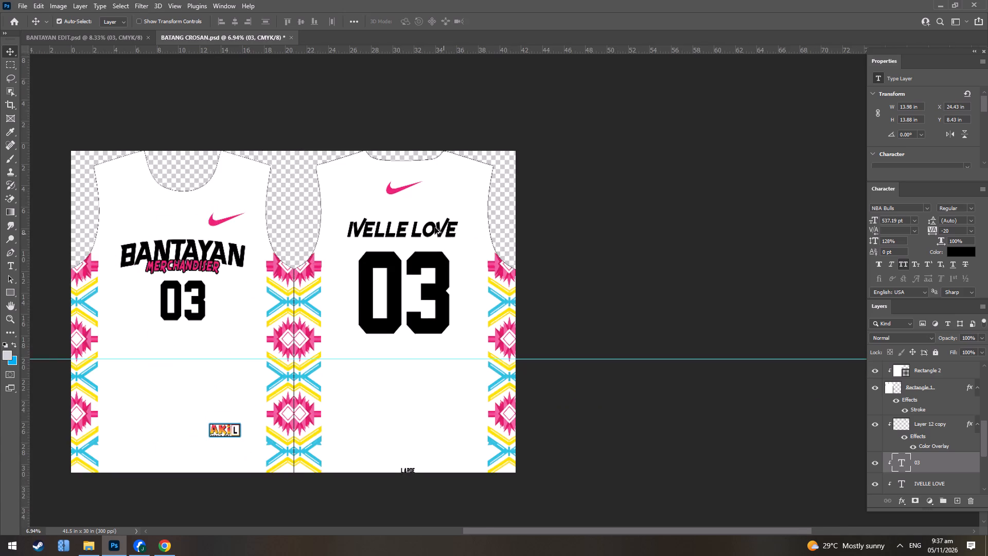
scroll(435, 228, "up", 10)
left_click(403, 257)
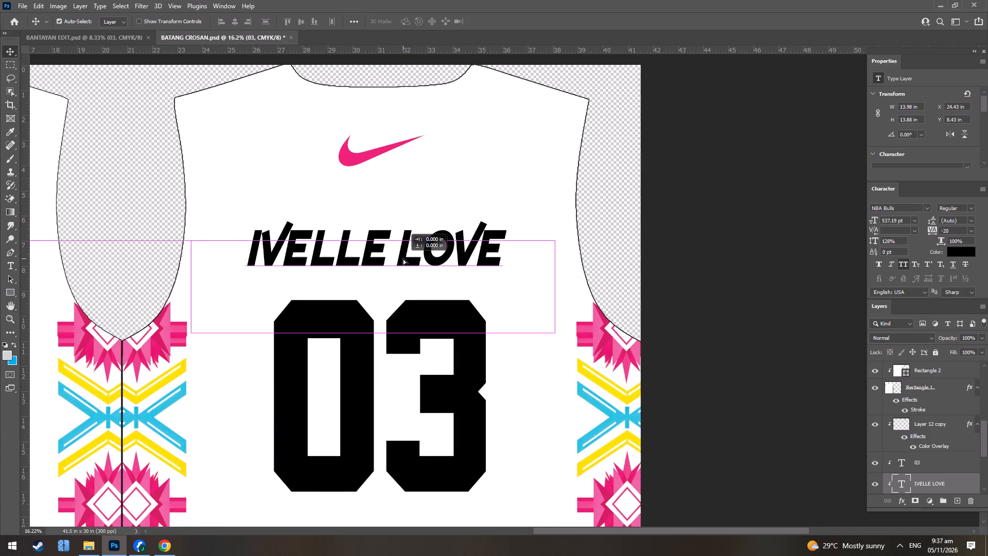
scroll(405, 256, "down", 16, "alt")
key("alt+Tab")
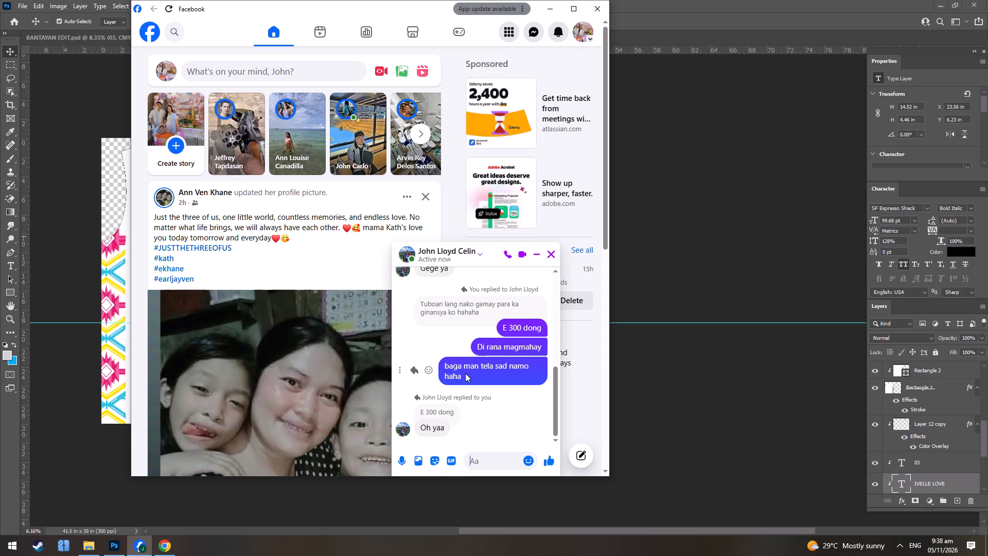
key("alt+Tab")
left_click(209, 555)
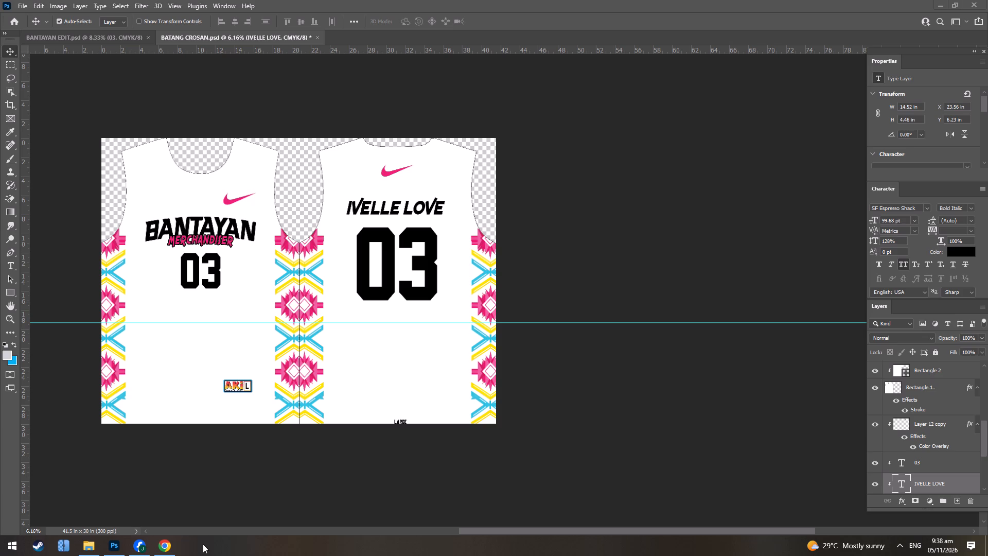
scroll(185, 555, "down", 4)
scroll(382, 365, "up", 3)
Replace the size label at the back jersey's bottom hem with "medium".
left_click(408, 390)
scroll(398, 403, "up", 2, "alt")
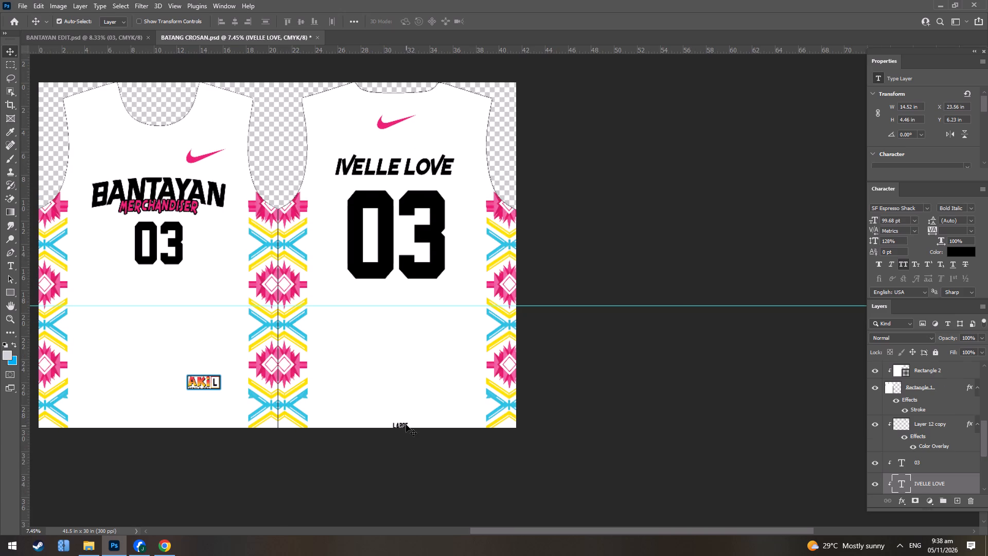
double_click(406, 425)
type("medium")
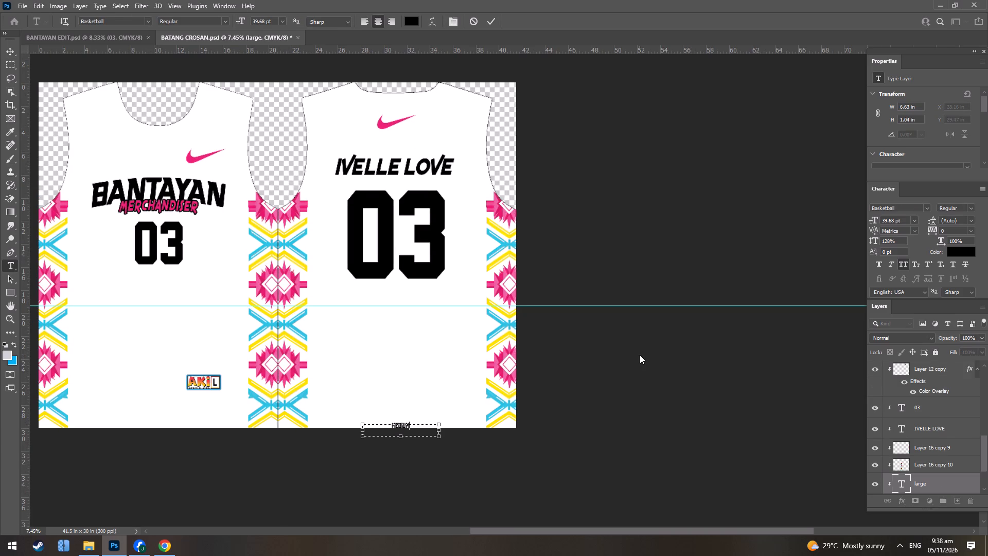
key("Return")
Change the size letter in the AKI tag on the front jersey to M.
scroll(225, 423, "up", 3, "alt")
double_click(217, 370)
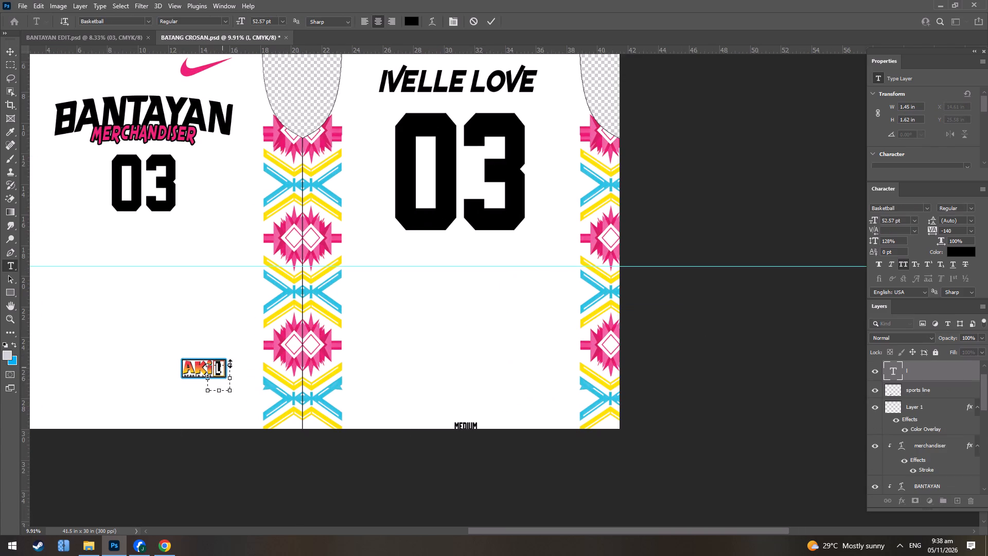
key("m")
key("Return")
scroll(453, 311, "down", 5, "alt")
scroll(456, 259, "up", 4, "alt")
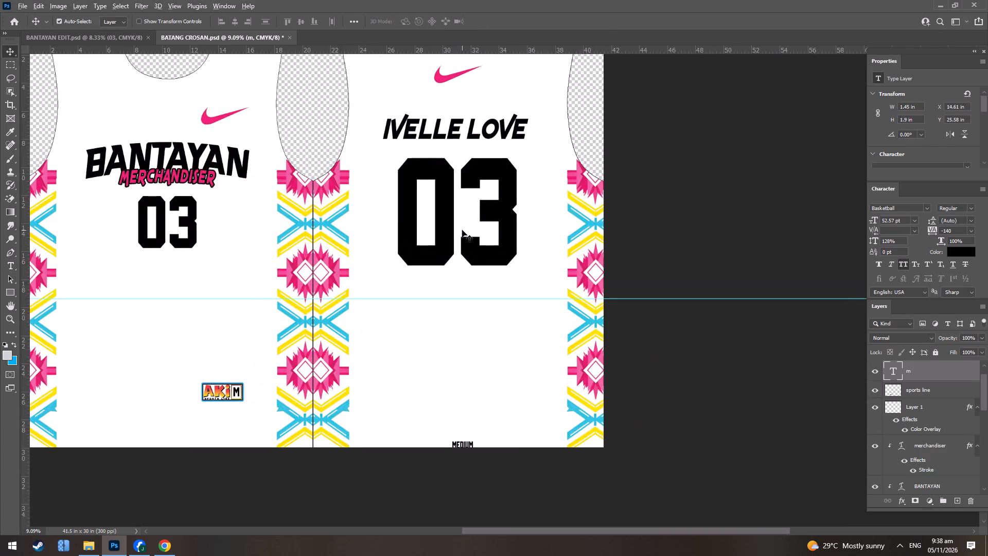
scroll(462, 230, "down", 4, "alt")
Switch to the Meta Business Suite chat in Chrome and check the T-shirt entries in the customer's order list.
key("alt+Tab")
key("alt+Tab")
left_click(158, 555)
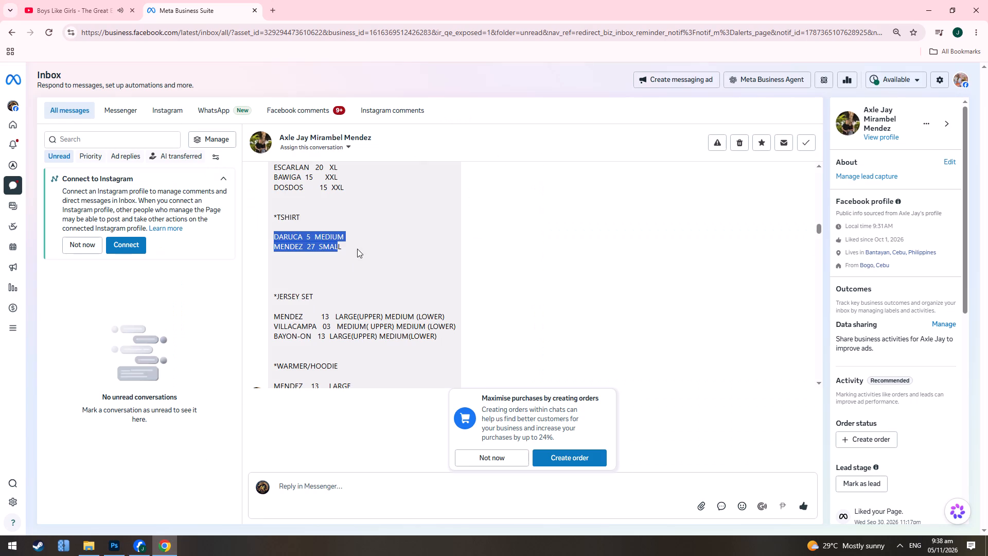
key("alt+Tab")
scroll(407, 253, "down", 1)
key("alt+Tab")
scroll(407, 333, "down", 5)
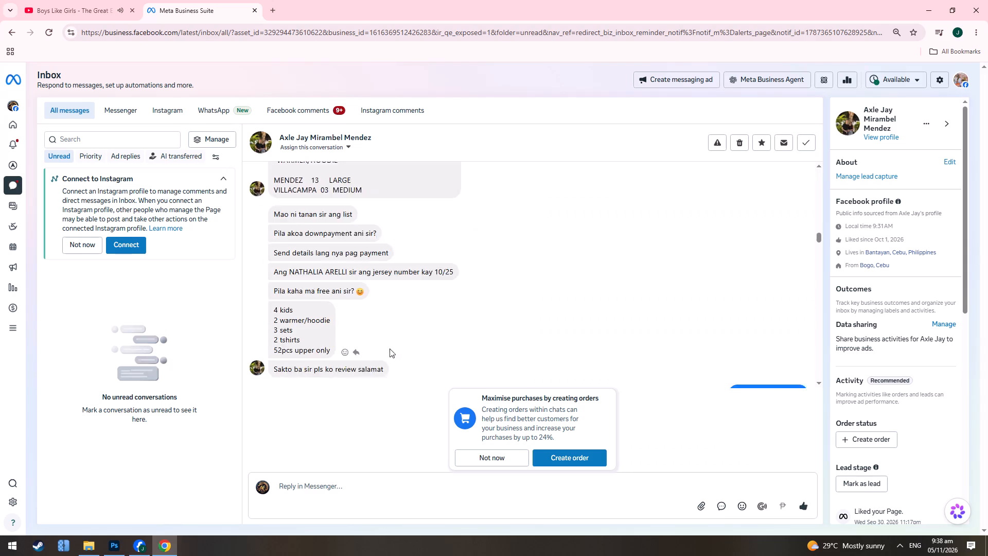
scroll(390, 349, "down", 1)
scroll(379, 326, "up", 6)
left_click(352, 250)
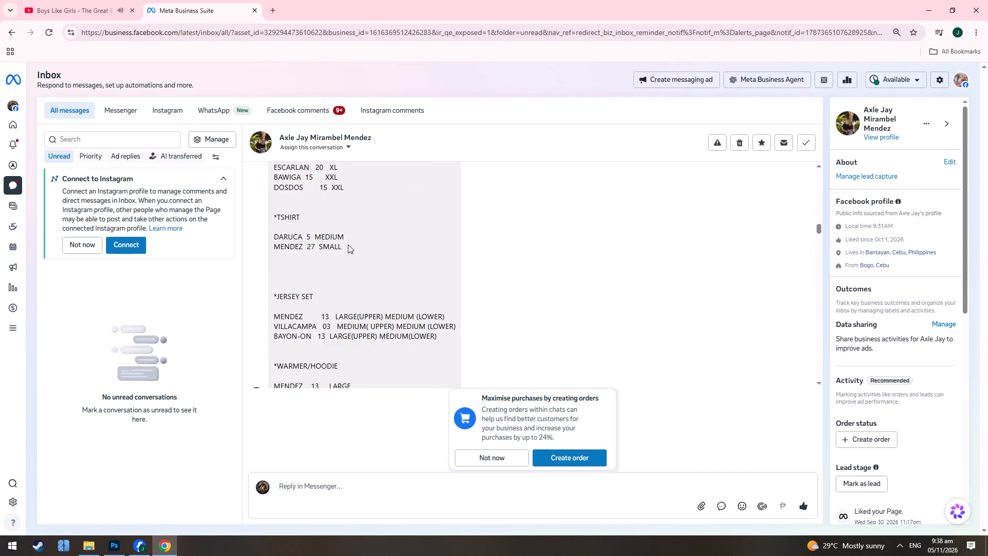
left_click_drag(346, 245, 268, 234)
key("alt+Tab")
Switch to Photoshop and change the large number on the back jersey to 5.
double_click(476, 221)
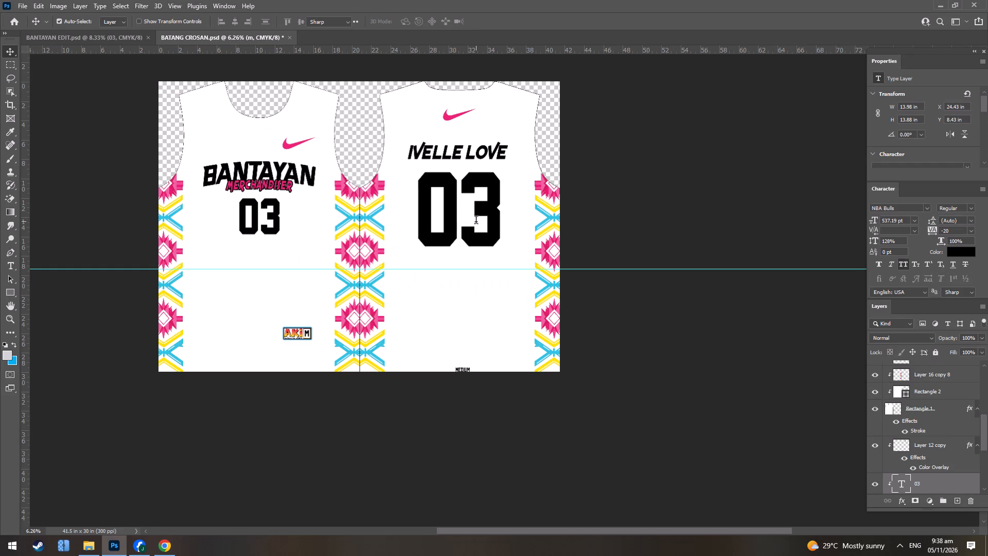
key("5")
key("Return")
Replace the name on the back jersey with "daruca" and set its font size to 106 pt.
double_click(448, 150)
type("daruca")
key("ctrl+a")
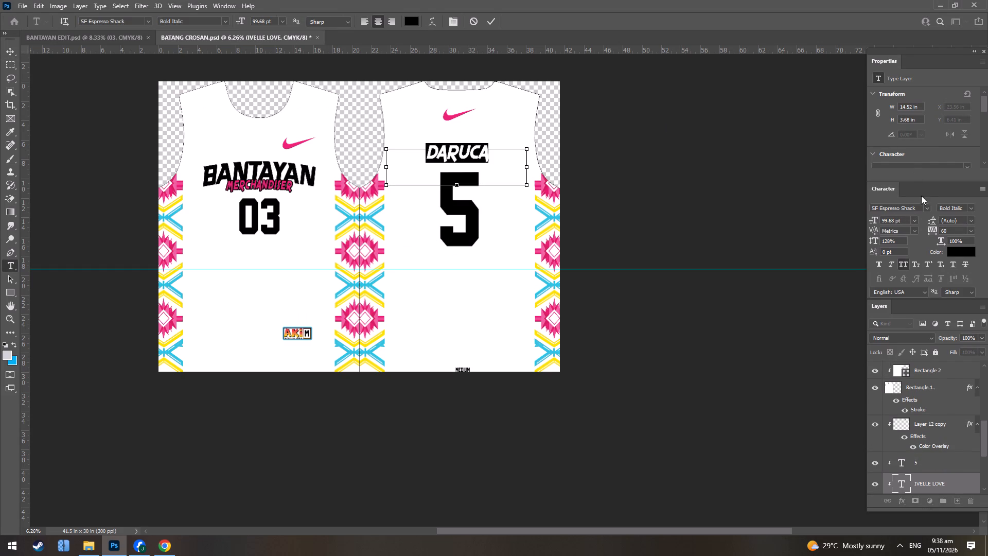
left_click(904, 222)
key("Up")
key("Up")
key("Up")
key("Up")
key("Up")
key("Up")
key("Up")
left_click(492, 23)
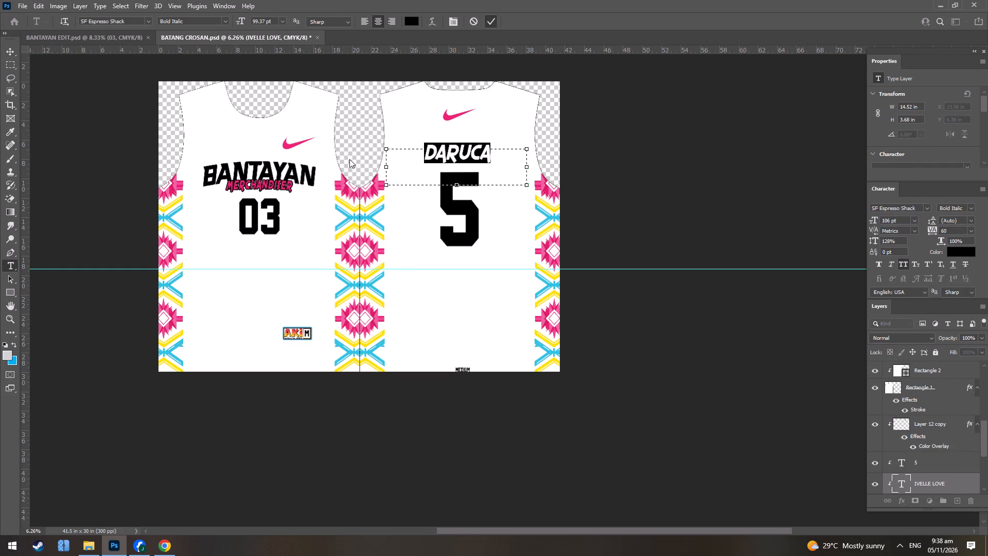
Change the number below the BANTAYAN MERCHANDISER text on the front jersey to 5.
scroll(457, 164, "up", 3, "alt")
key("alt+Tab")
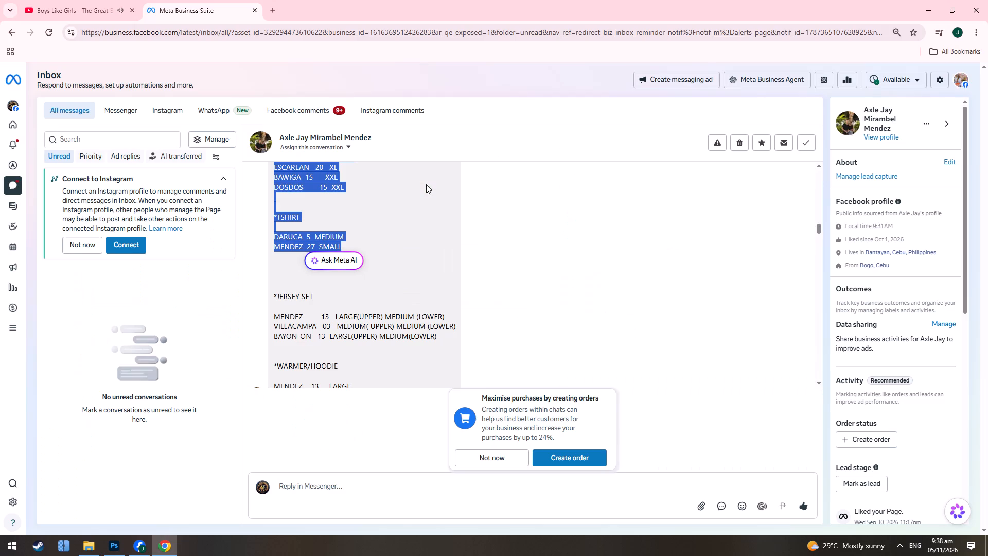
key("alt+Tab")
double_click(197, 230)
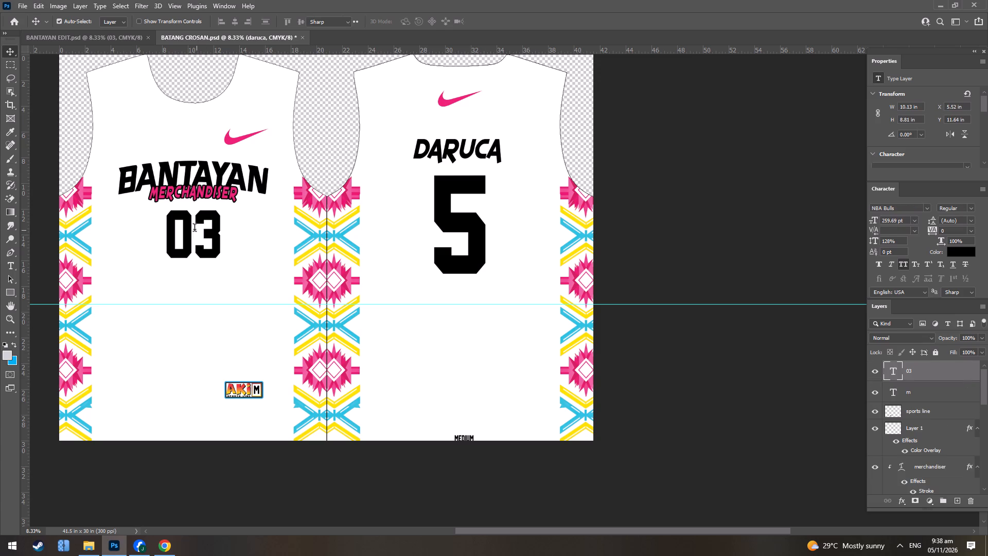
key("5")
key("Return")
scroll(181, 220, "down", 4, "alt")
Save a copy of the layout as a JPEG named "daruca" in the ..mv folder on New Volume (D:).
key("ctrl+alt+s")
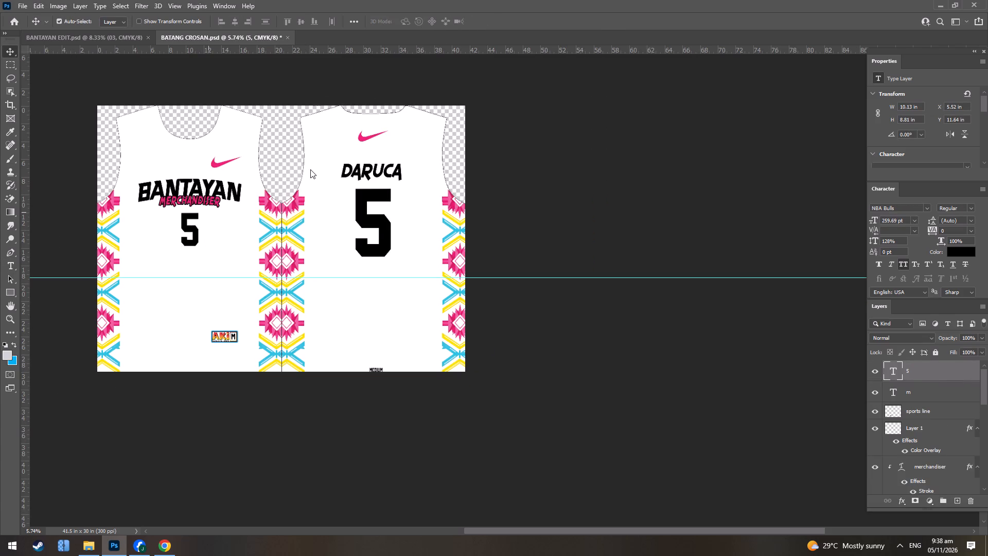
double_click(303, 98)
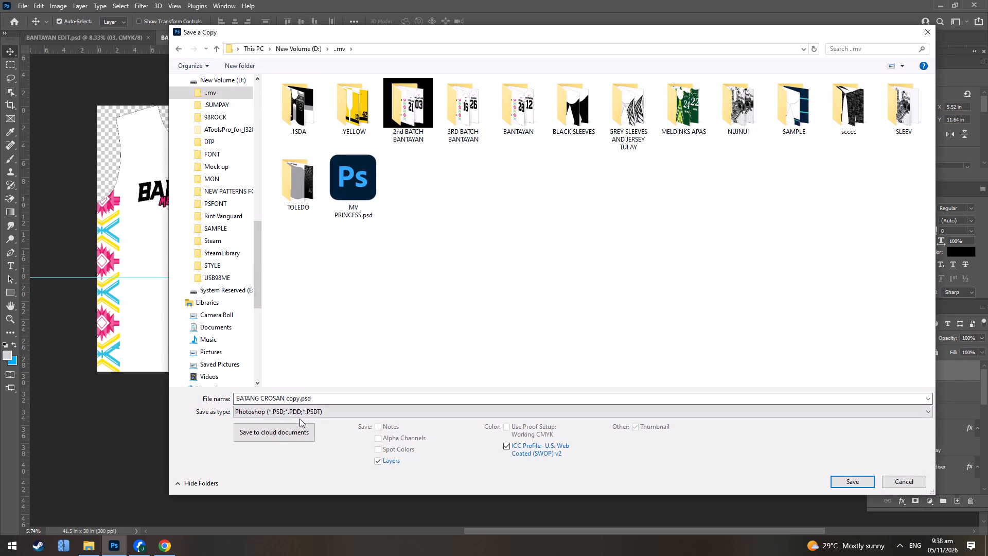
left_click(301, 412)
left_click(284, 460)
left_click(308, 400)
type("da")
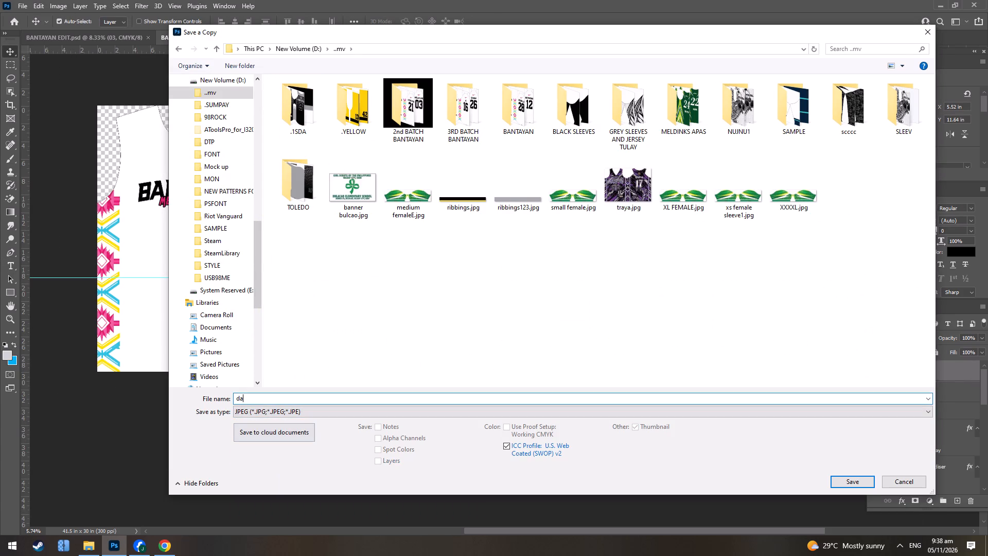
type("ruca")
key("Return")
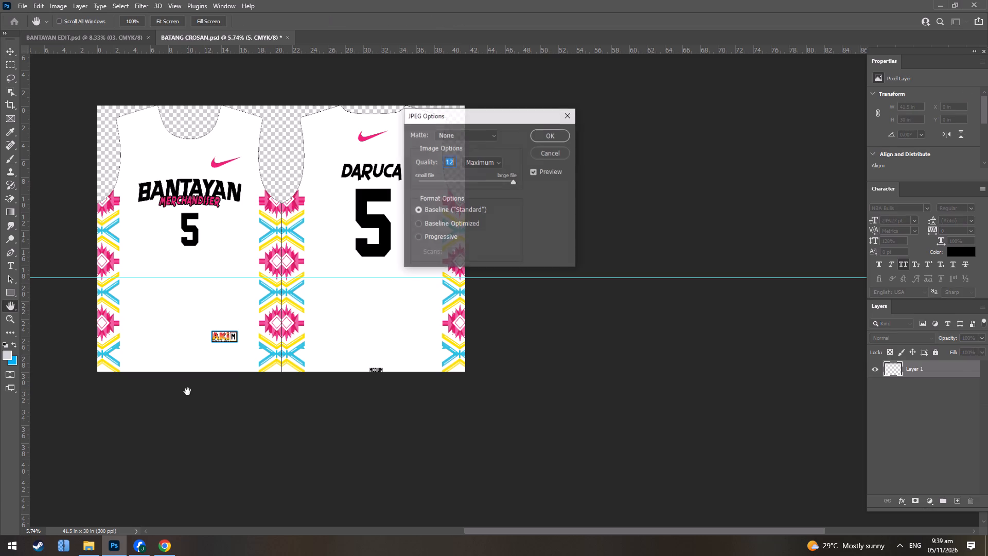
Export the DARUCA 5 medium layout as a JPEG at maximum quality 12, baseline standard.
left_click(546, 133)
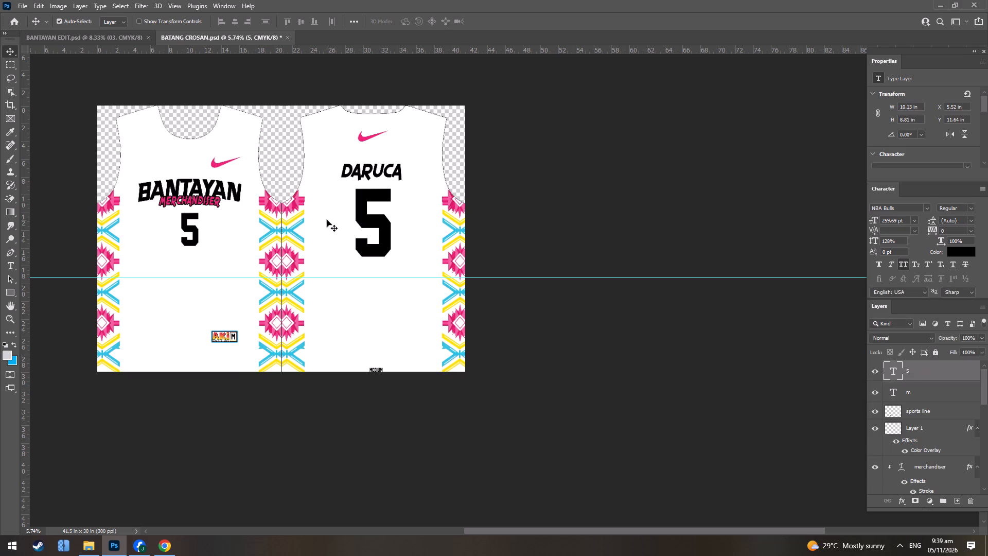
Resize the image to 39.5 in wide by 29 in high for the small size.
key("alt+Tab")
key("alt+Tab")
key("ctrl+alt+i")
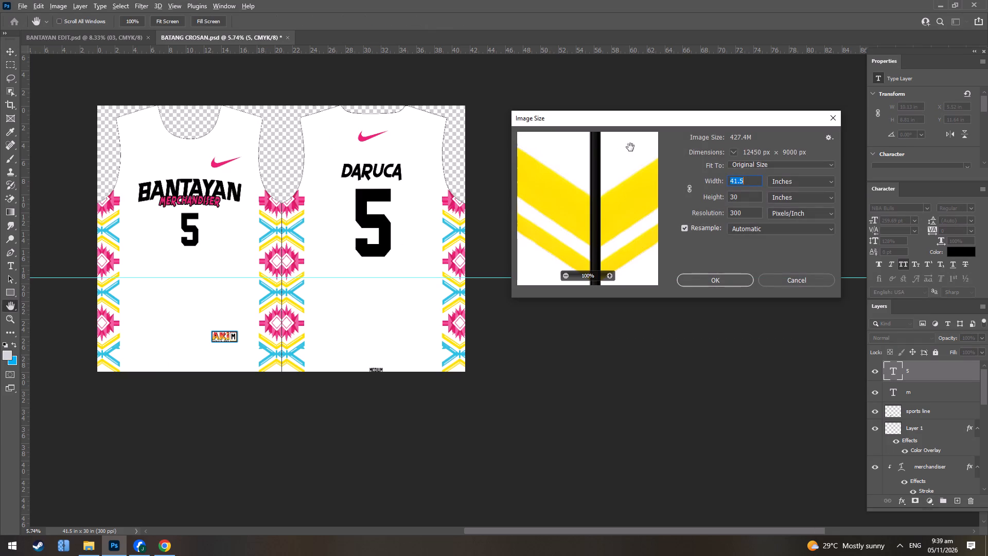
key("Left")
key("Right")
key("Right")
key("BackSpace")
key("BackSpace")
type("39")
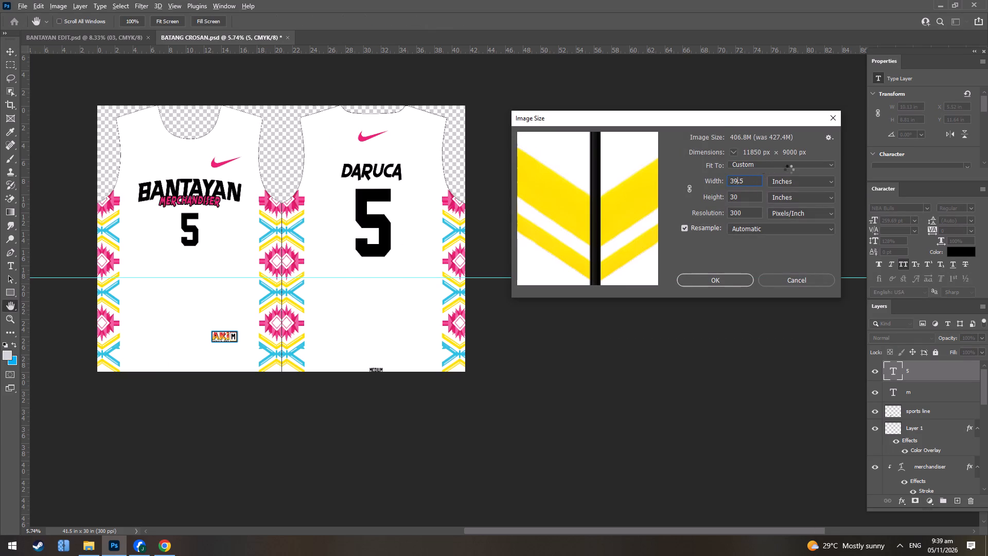
left_click(741, 200)
double_click(742, 195)
type("29")
key("Return")
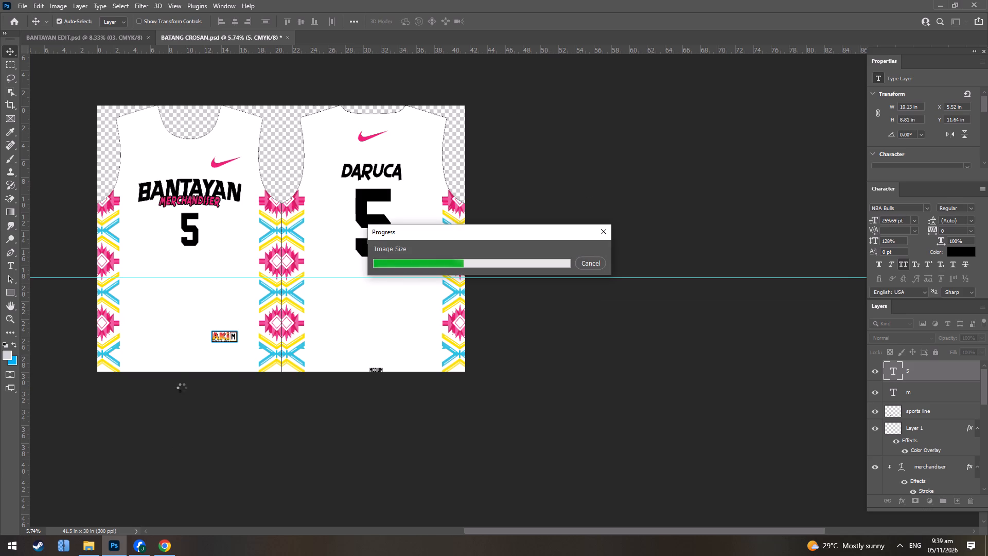
left_click(450, 249)
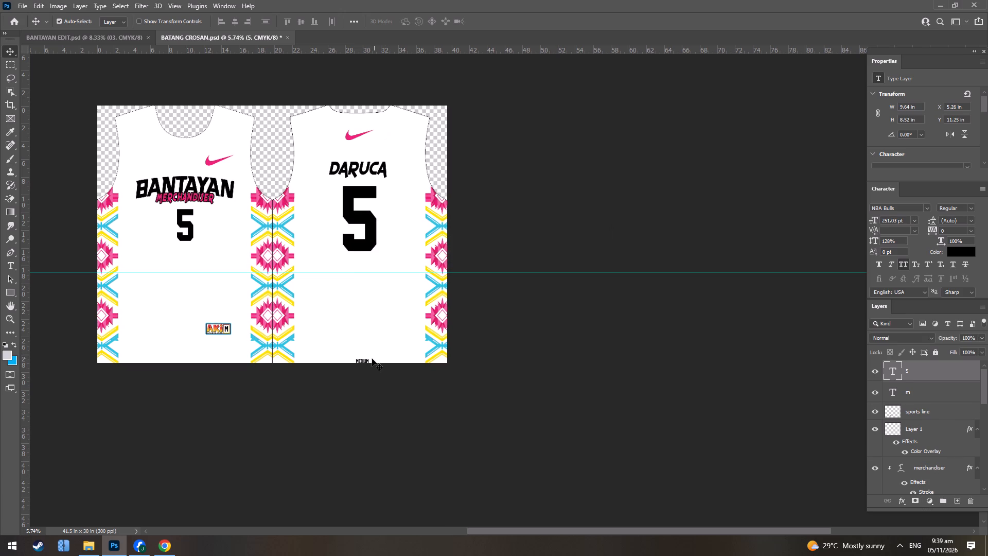
Change the size markings to S in the front jersey's tag and "small" at the back jersey's hem.
scroll(238, 301, "up", 3, "alt")
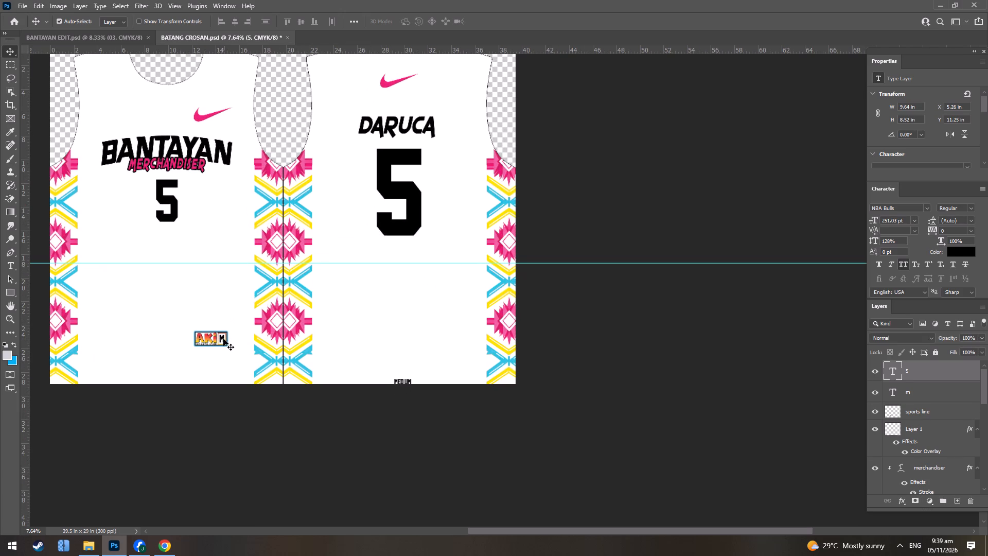
double_click(222, 339)
key("s")
key("Return")
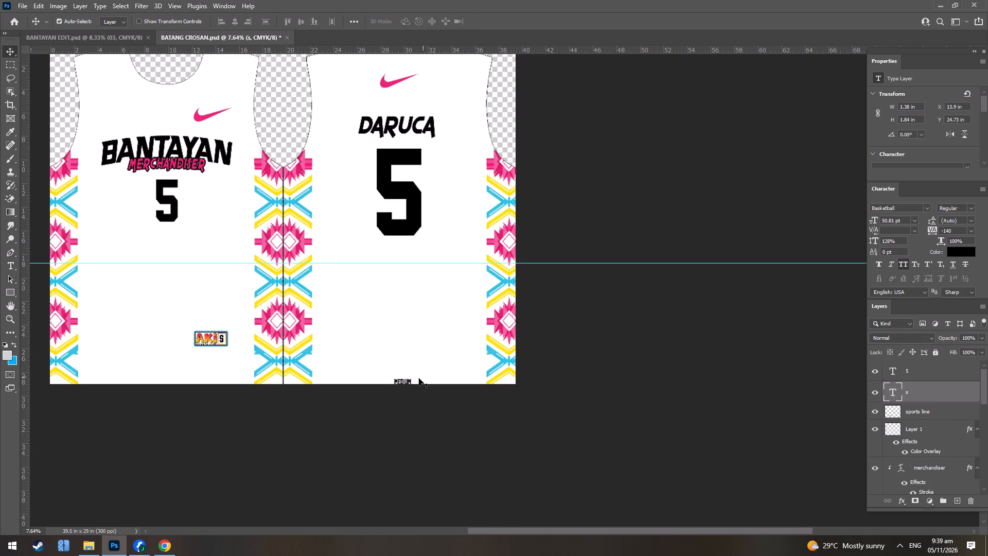
double_click(399, 383)
type("small")
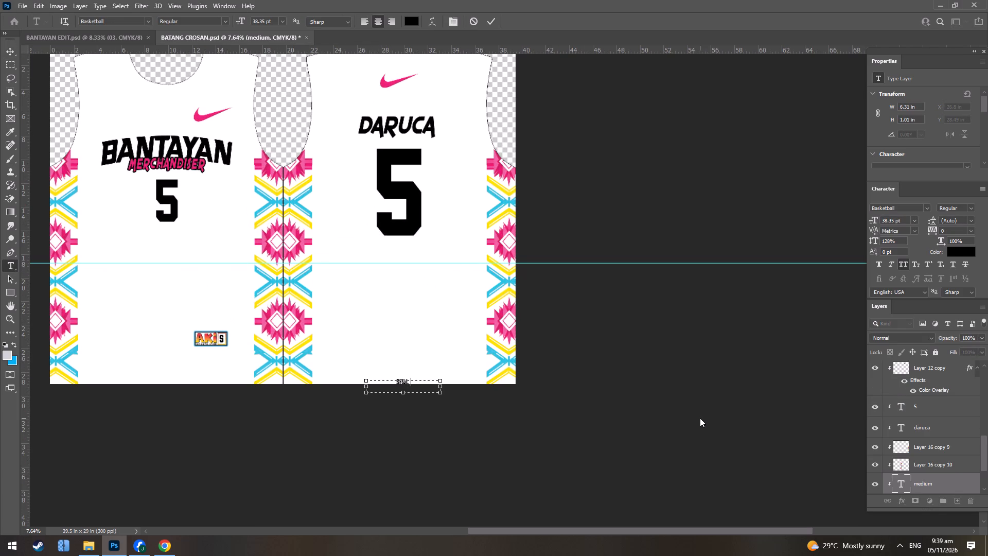
key("Return")
Replace the player number with 27 on both the back and the front jersey, following the chat order list.
key("alt+Tab")
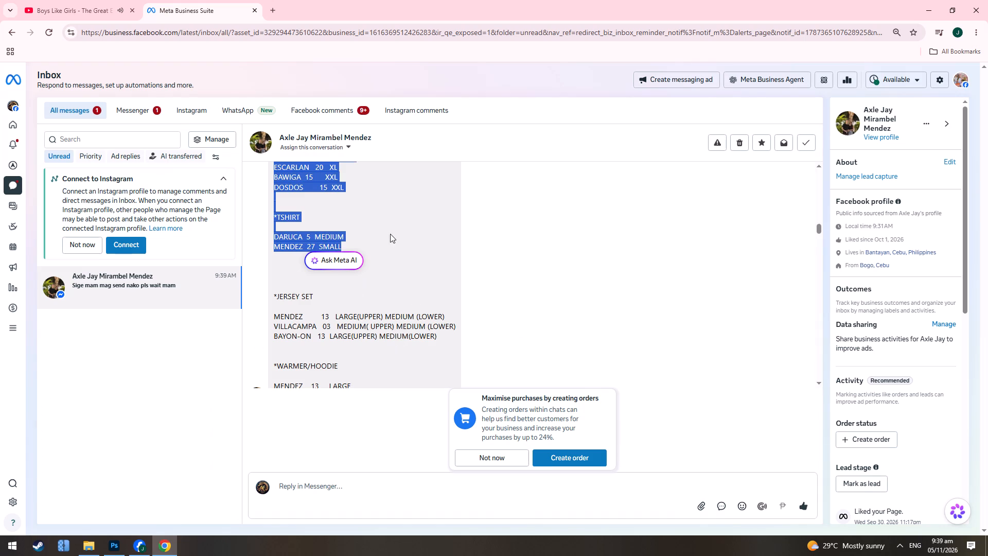
key("alt+Tab")
double_click(395, 196)
type("27")
key("Return")
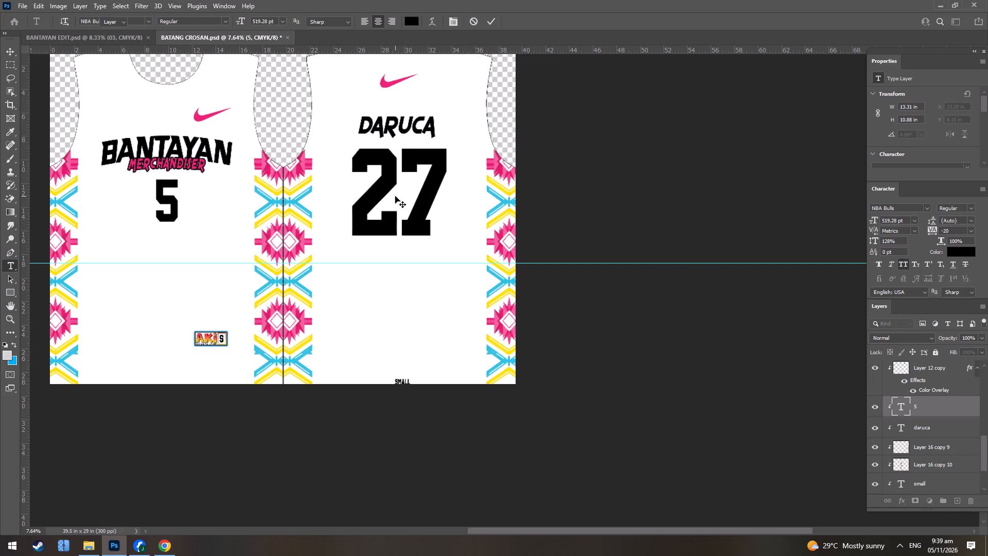
double_click(159, 202)
type("27")
key("Return")
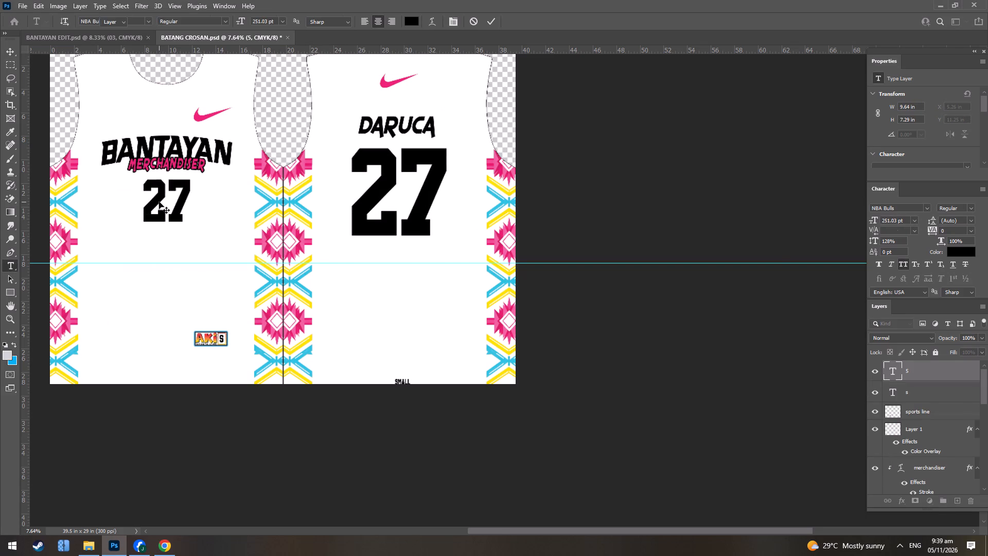
Replace the player name on the back jersey with "mendez", as listed in the chat order.
key("alt+Tab")
key("alt+Tab")
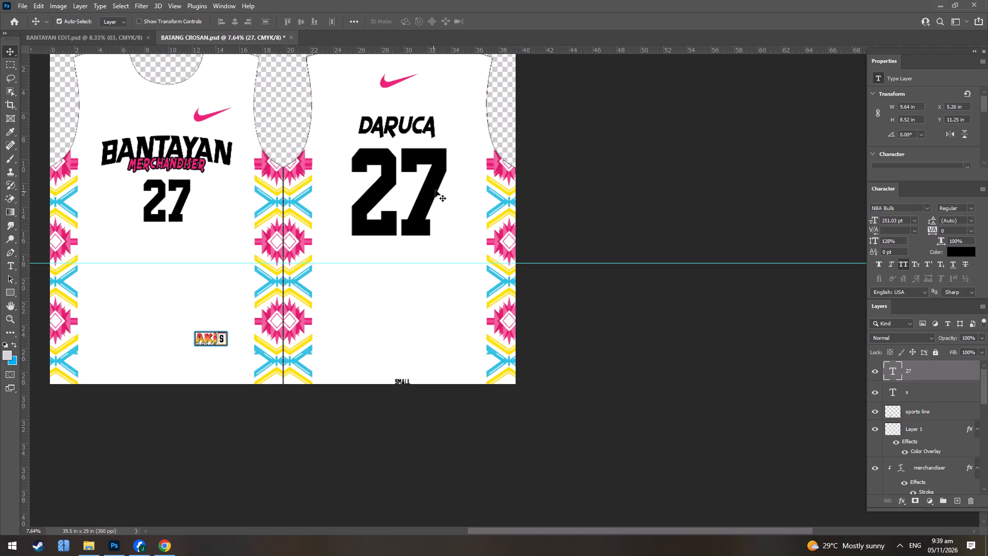
double_click(423, 132)
key("alt+Tab")
key("alt+Tab")
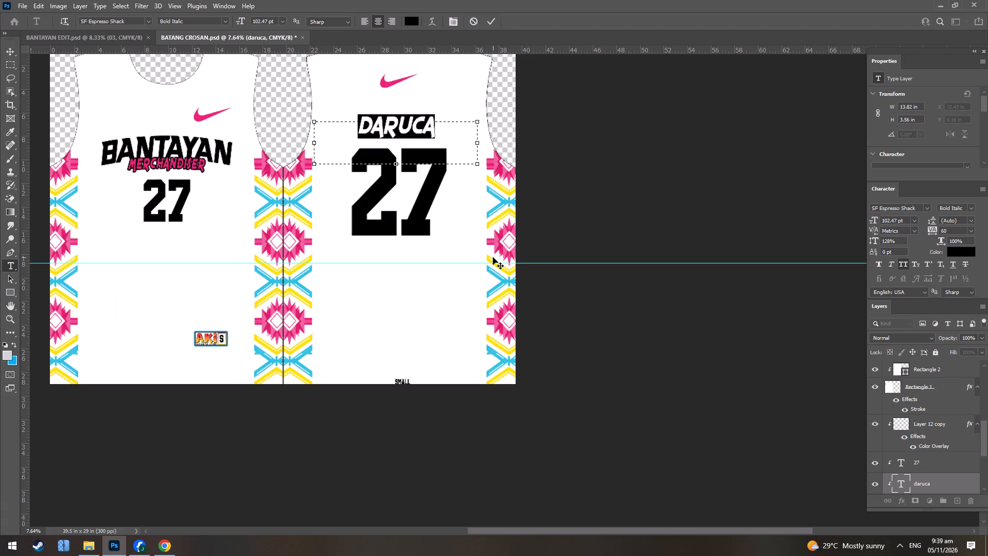
type("mendez")
key("Return")
Save a JPEG copy of the layout named "mendez" in the ..mv folder at maximum quality 12.
scroll(490, 259, "down", 4, "alt")
scroll(435, 206, "up", 5)
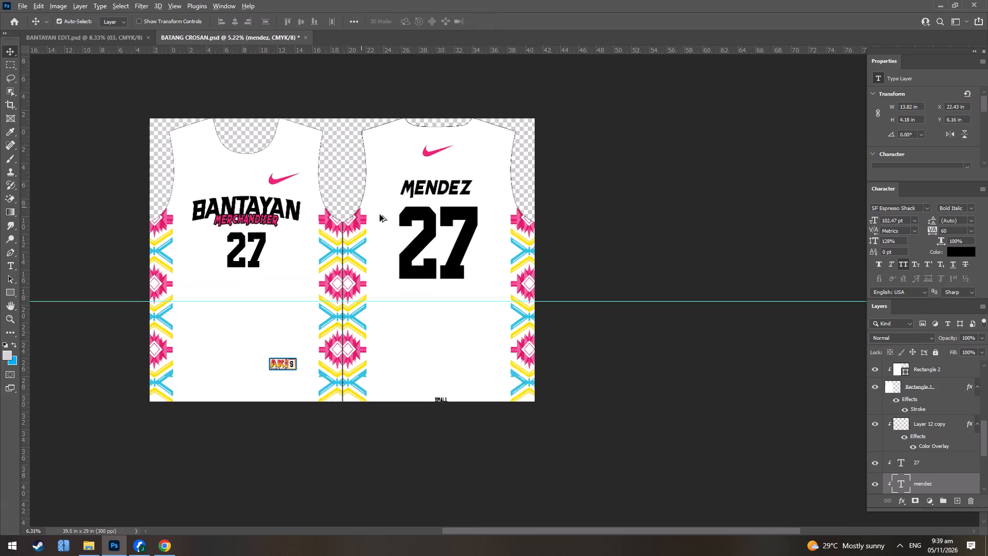
scroll(380, 215, "up", 1)
key("ctrl+alt+s")
double_click(301, 103)
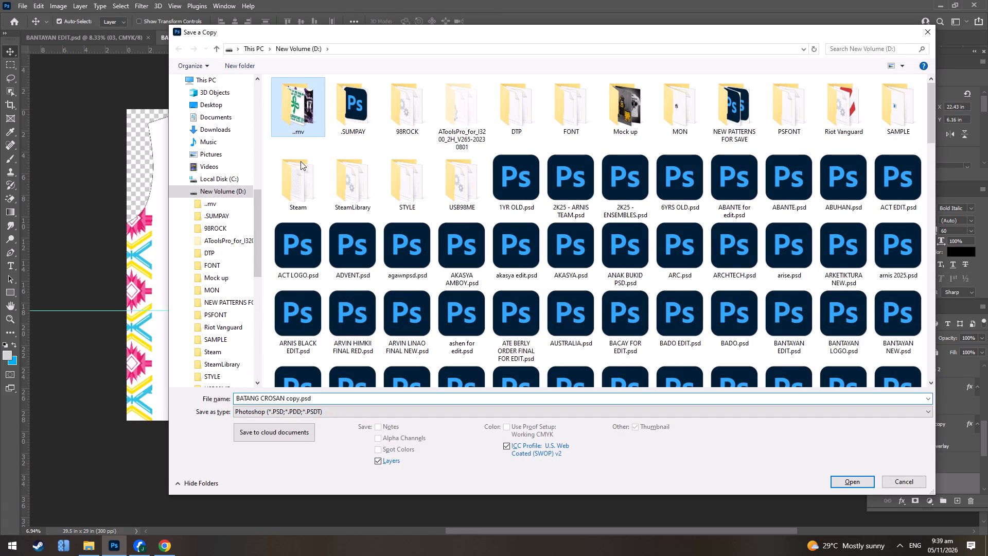
left_click(330, 411)
left_click(299, 460)
left_click(317, 401)
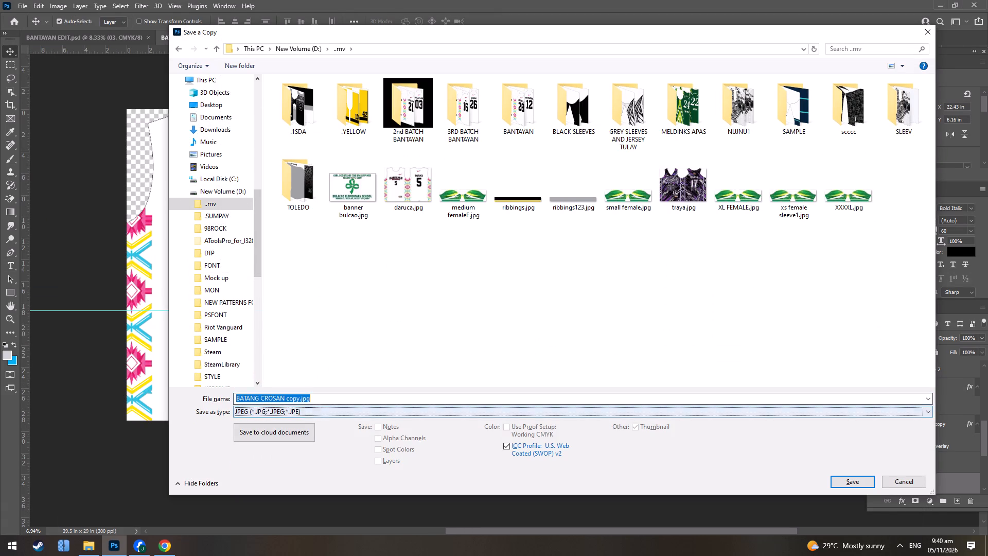
type("mendez")
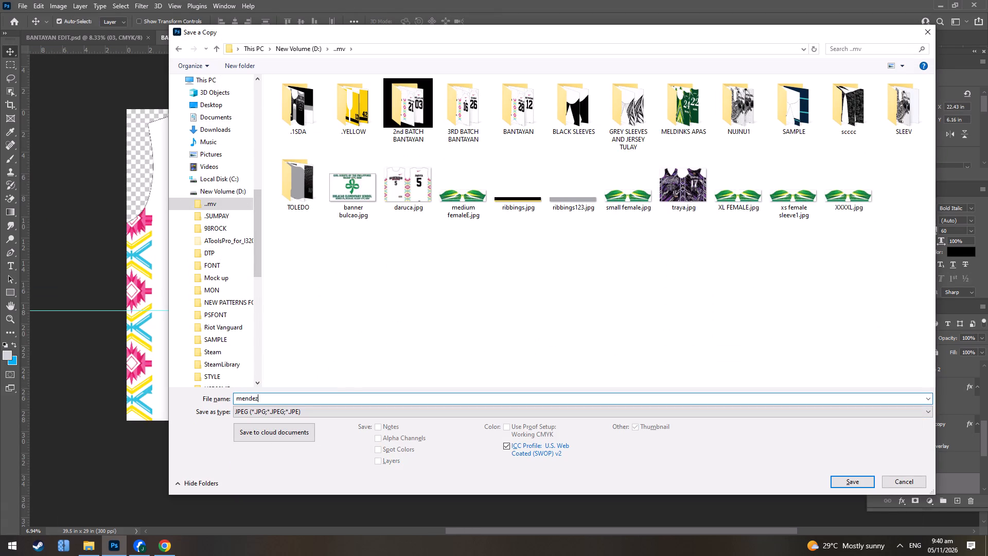
key("Return")
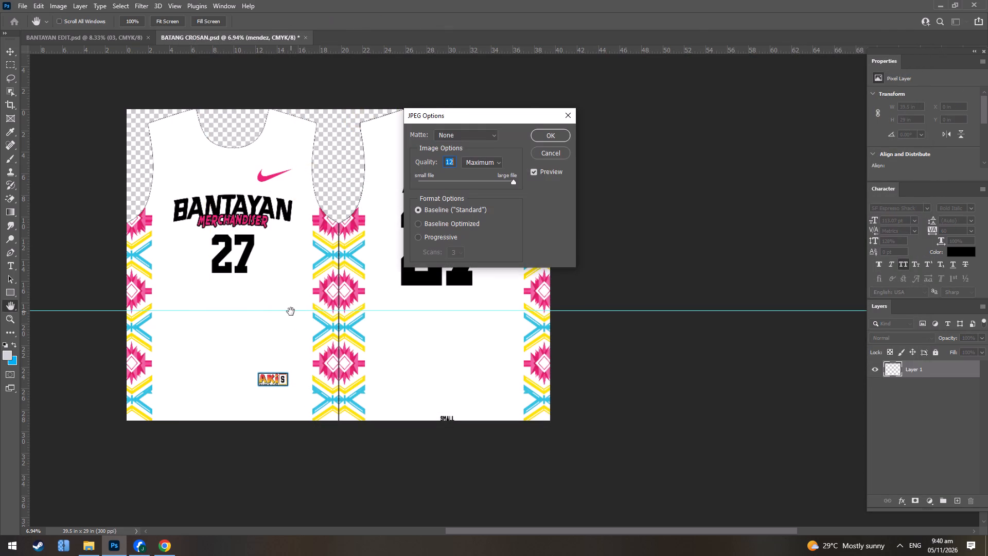
left_click(562, 137)
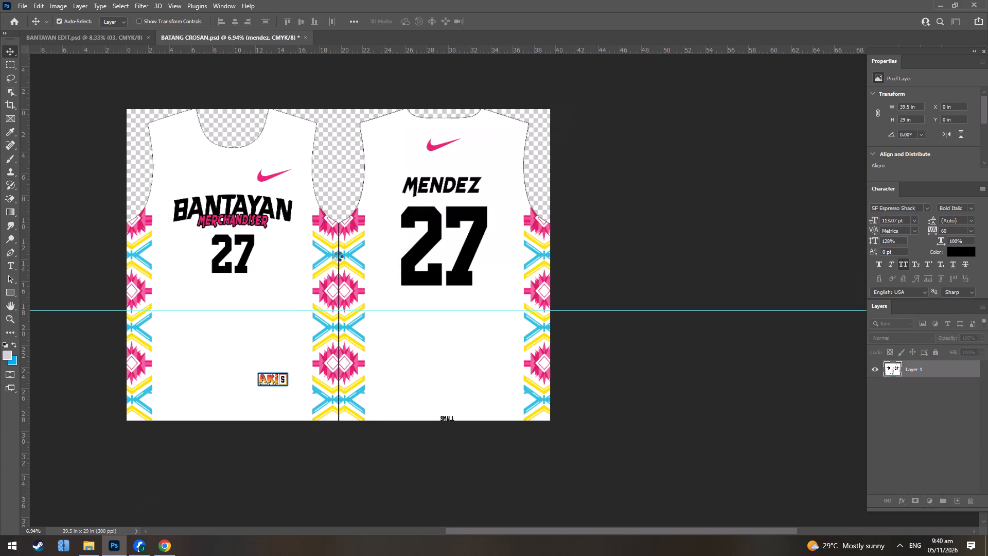
Switch to the customer chat in Chrome and highlight the JERSEY SET entries in the order list.
left_click(171, 555)
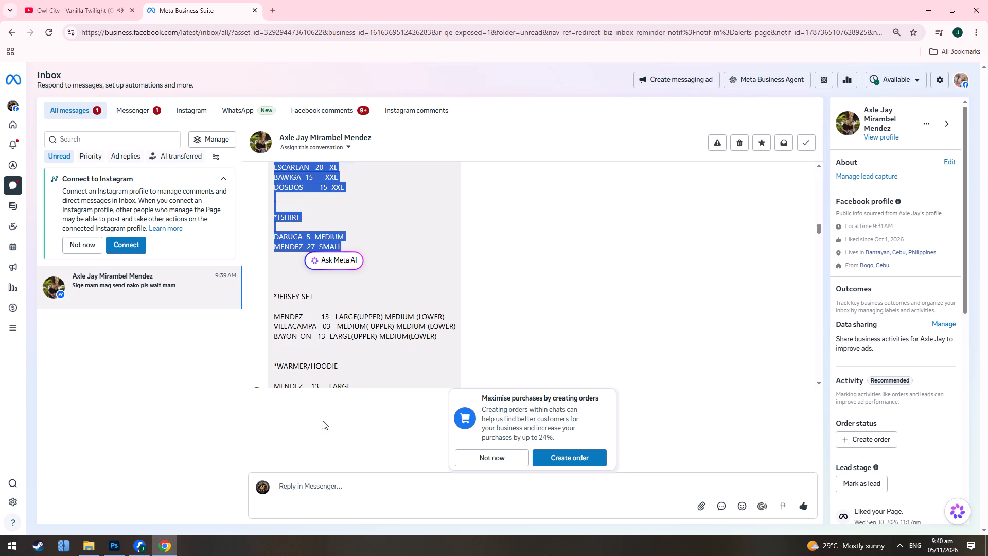
scroll(409, 338, "down", 1)
left_click_drag(435, 285, 358, 272)
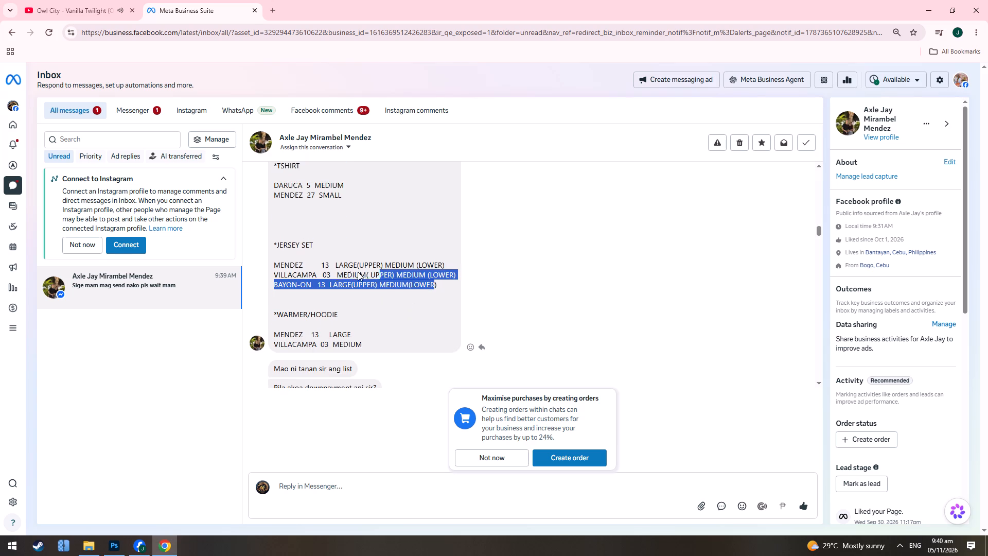
left_click_drag(358, 272, 274, 261)
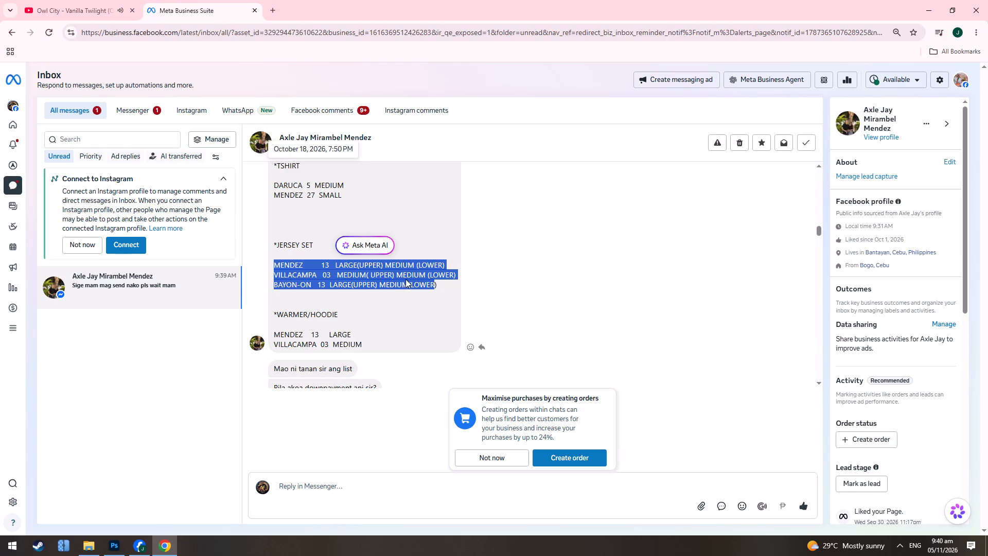
Highlight the WARMER/HOODIE entries in the order list and read through the customer chat for order details.
left_click_drag(364, 342, 298, 338)
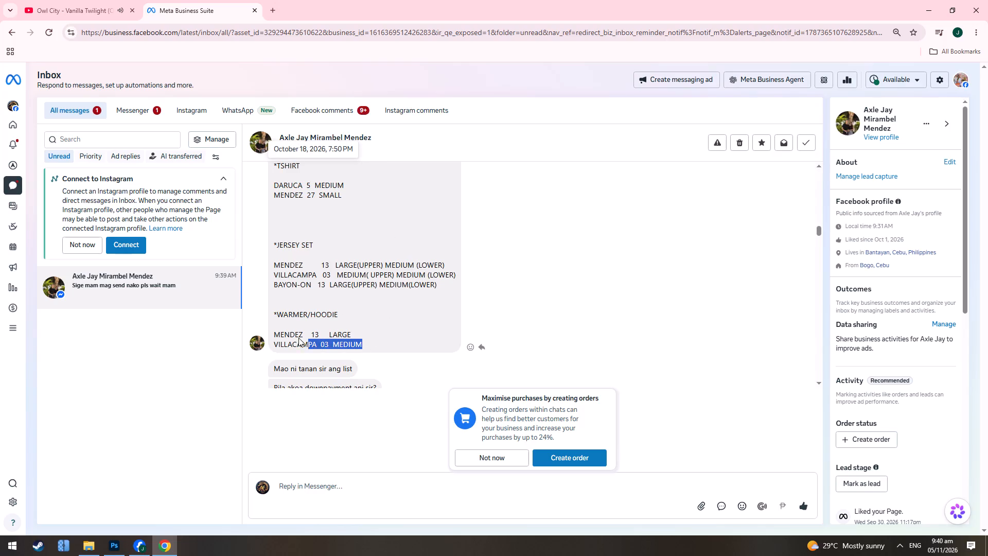
left_click_drag(298, 338, 273, 334)
scroll(311, 323, "down", 5)
scroll(454, 351, "down", 9)
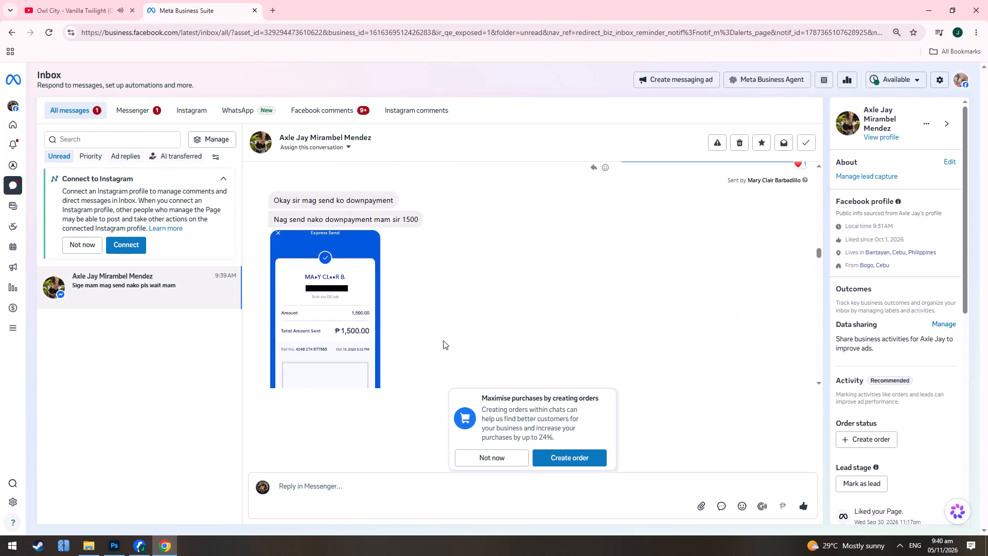
scroll(446, 335, "up", 11)
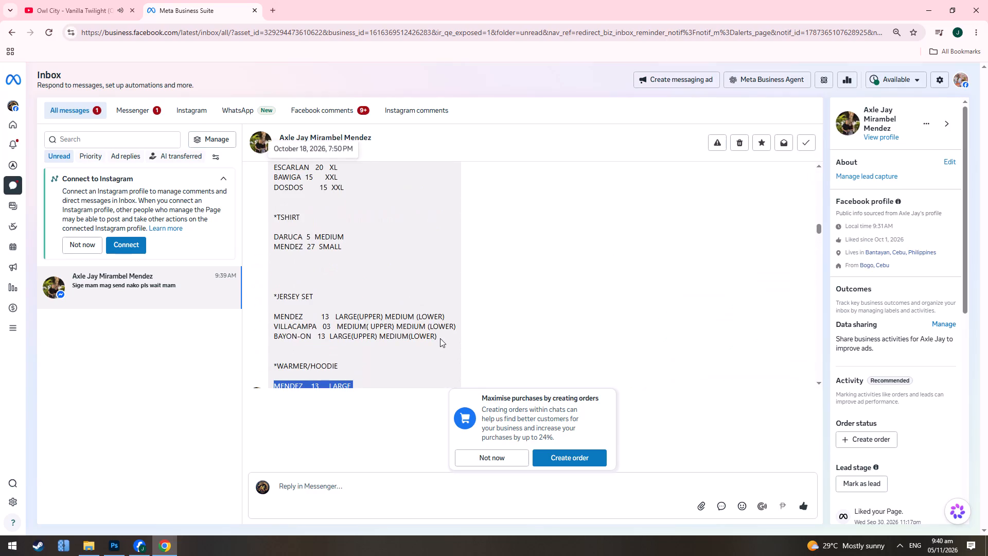
left_click_drag(819, 228, 818, 231)
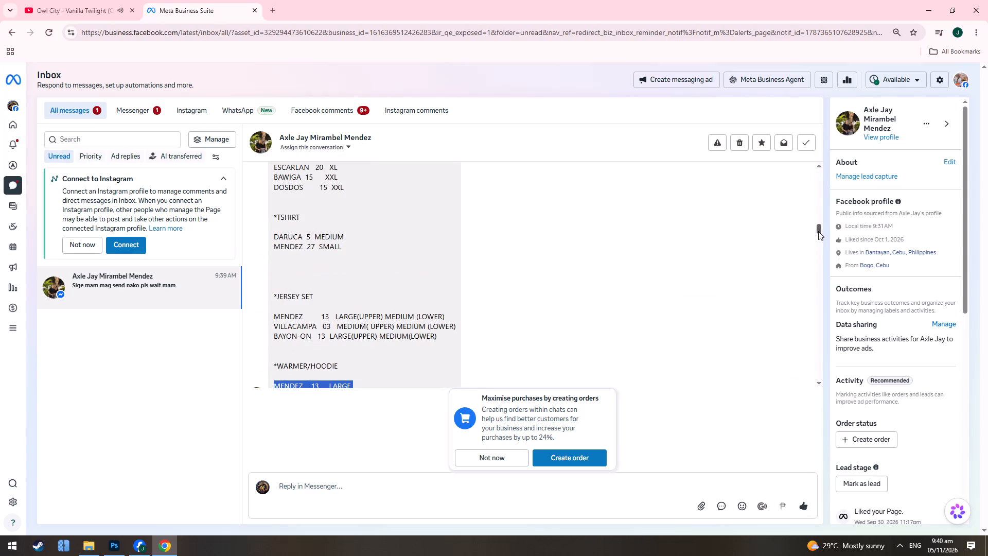
left_click_drag(818, 231, 810, 396)
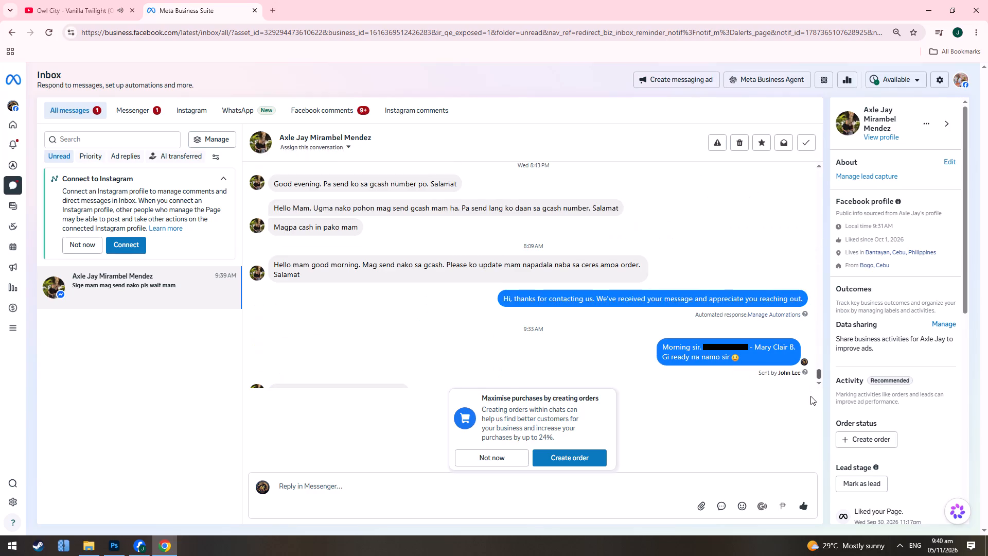
left_click_drag(810, 396, 810, 396)
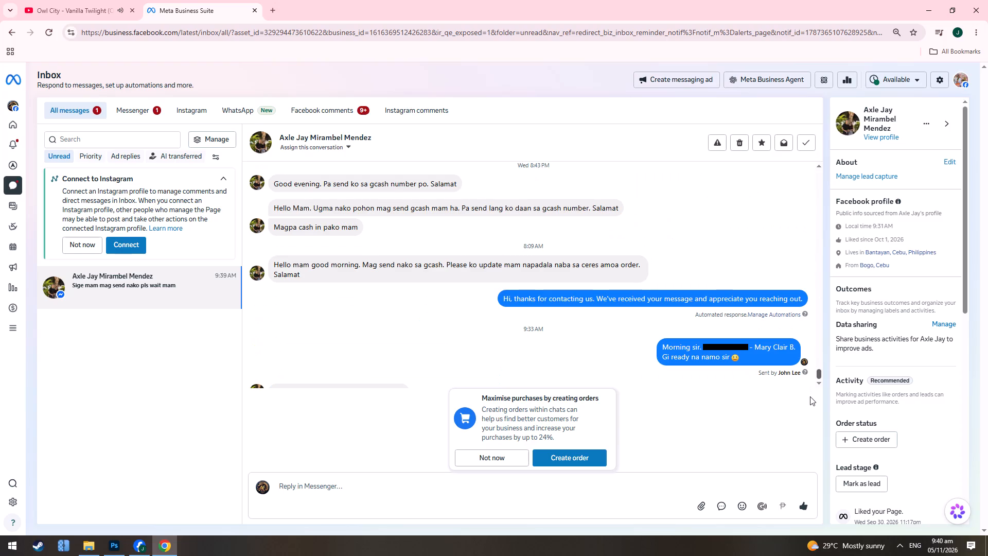
left_click_drag(810, 396, 811, 374)
left_click_drag(811, 374, 811, 367)
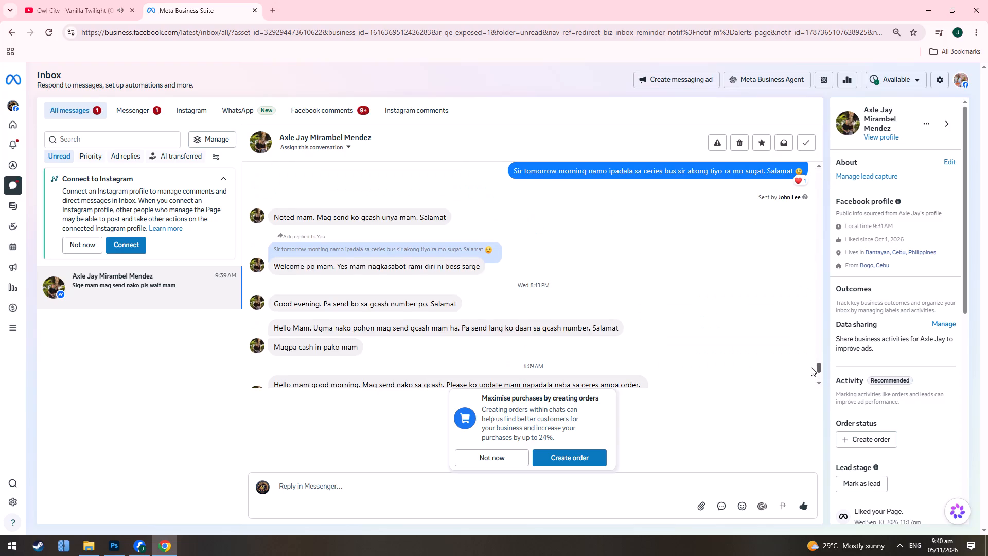
left_click_drag(811, 367, 799, 231)
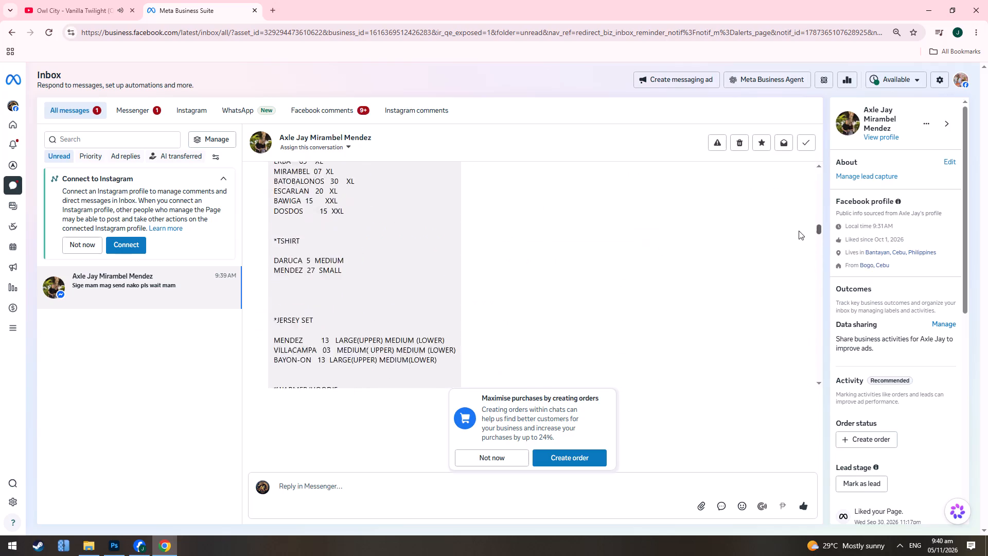
left_click_drag(799, 231, 799, 235)
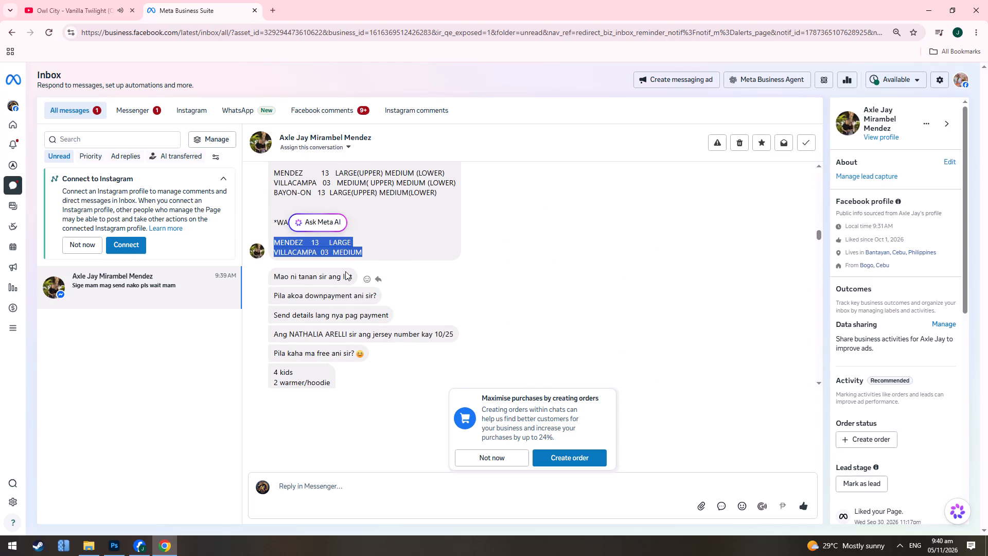
Switch to Photoshop and check the image size of the BATANG CROSAN layout without changing it.
key("alt+Tab")
key("ctrl+alt+i")
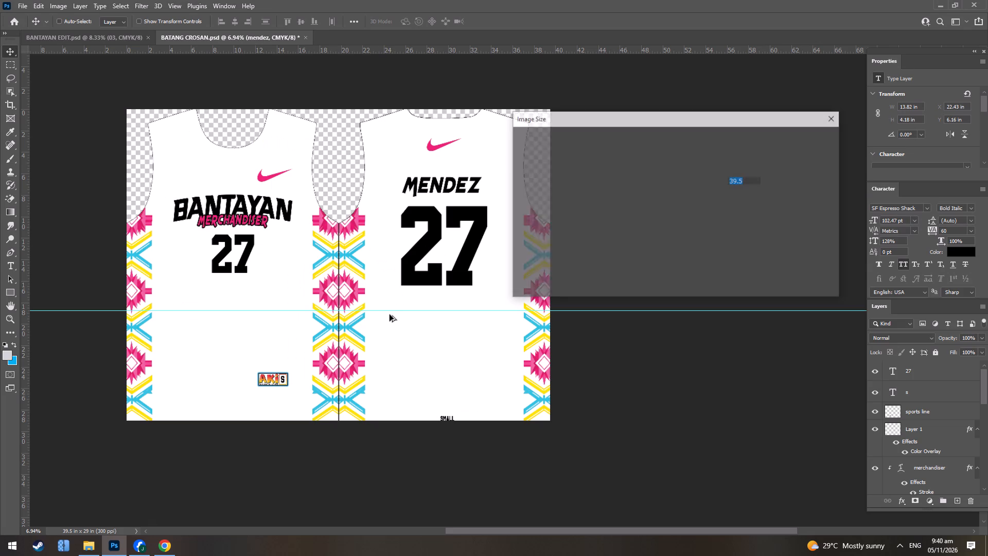
left_click(745, 194)
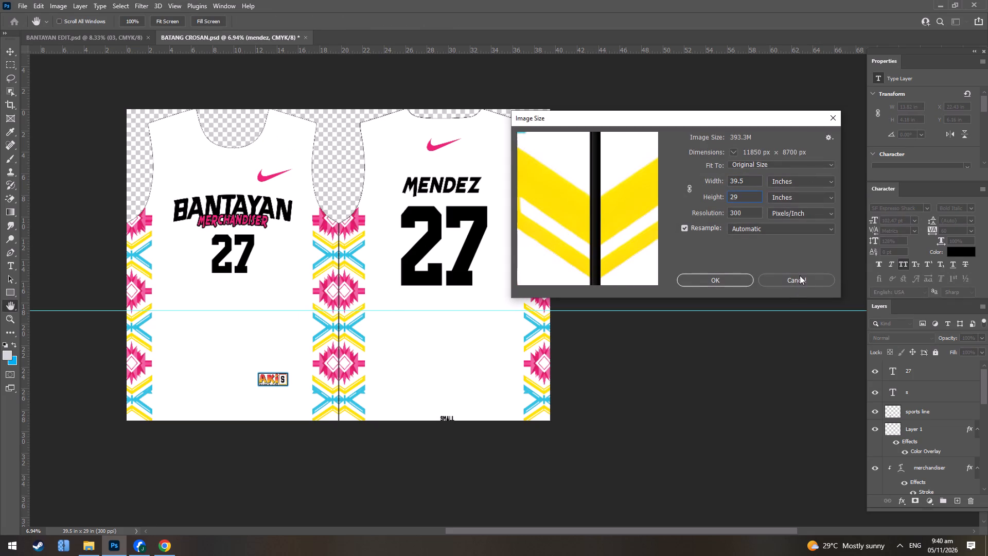
left_click(800, 275)
Undo the Mendez 27 edits back to the medium-size layout for Daruca, number 5.
key("ctrl+z")
key("ctrl+z")
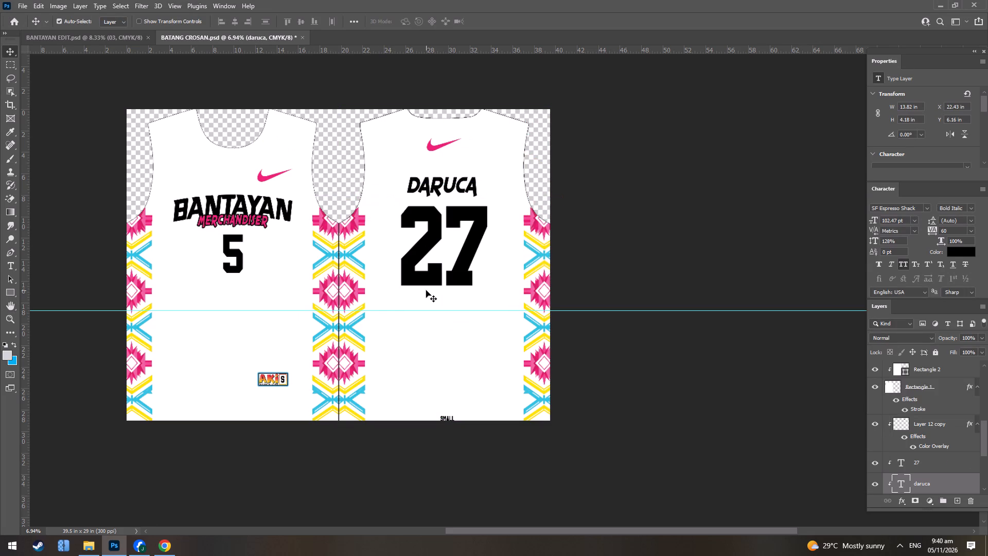
key("ctrl+z")
key("ctrl+z")
key("ctrl+z")
key("ctrl+z")
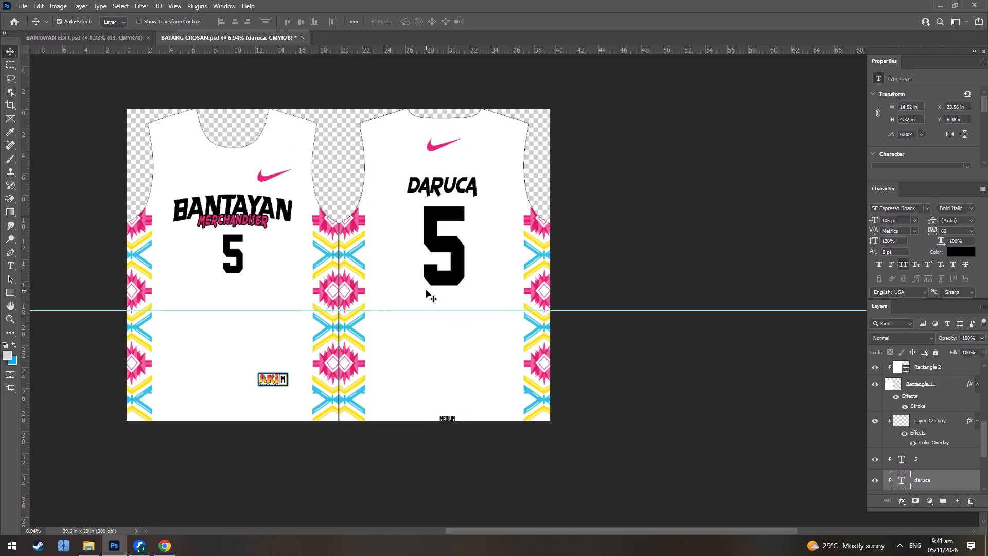
Replace the player name on the back jersey with "villacampa", checking the spelling against the chat order list.
double_click(469, 187)
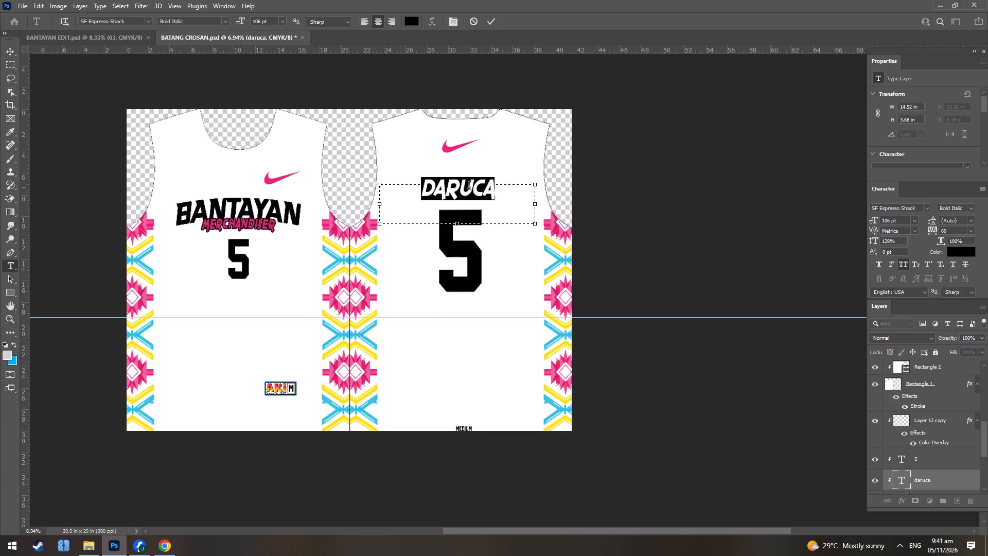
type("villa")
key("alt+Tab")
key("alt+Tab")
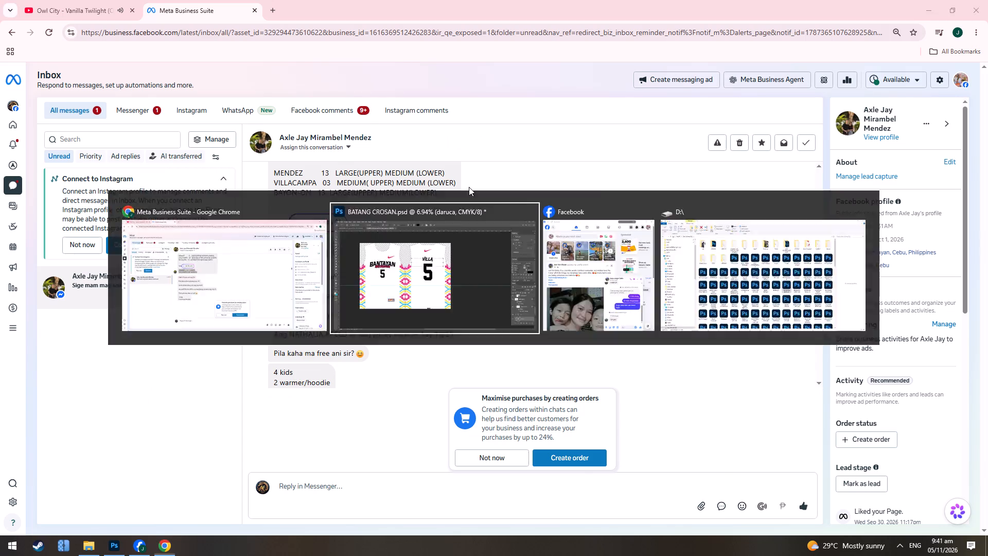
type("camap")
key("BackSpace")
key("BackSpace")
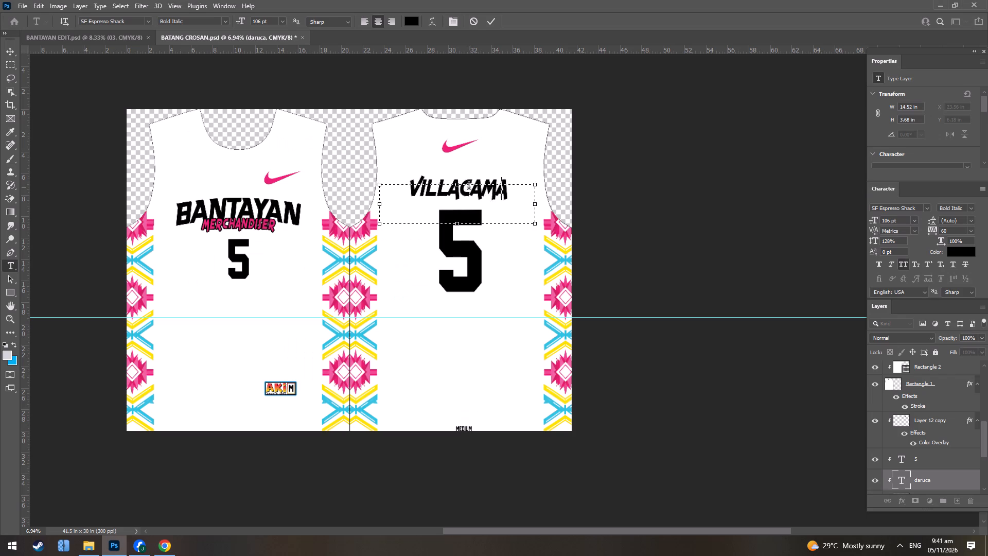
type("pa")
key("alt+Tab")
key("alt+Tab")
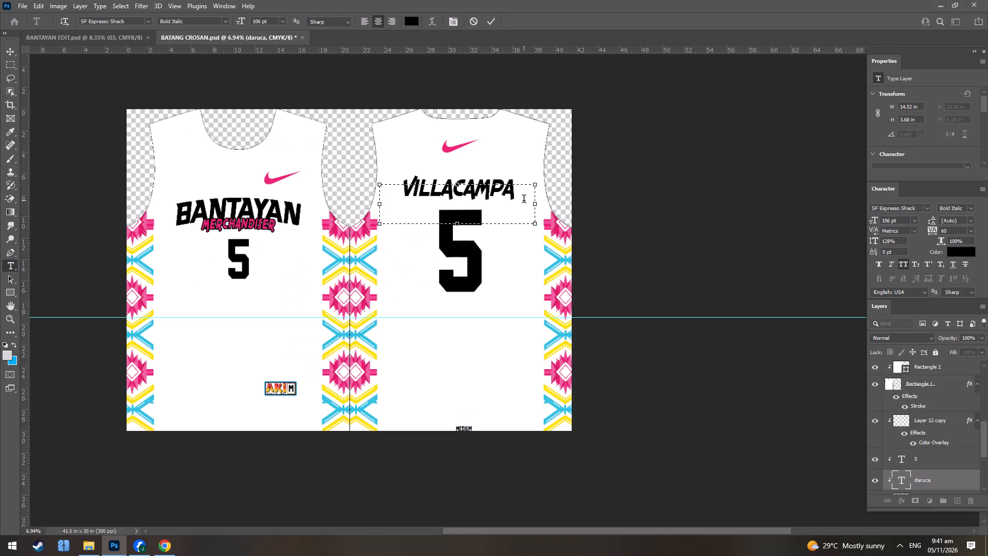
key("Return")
Replace the player number with 03 on both the back and the front jersey.
double_click(471, 243)
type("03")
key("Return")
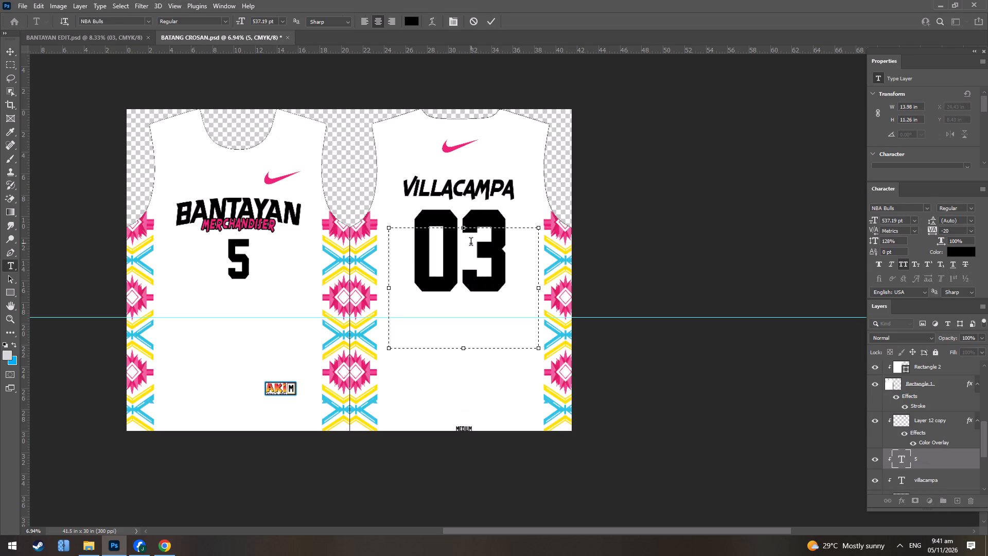
double_click(246, 260)
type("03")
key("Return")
Add "warmer" after "medium" in the size label at the back jersey's bottom edge.
scroll(341, 256, "up", 3, "alt")
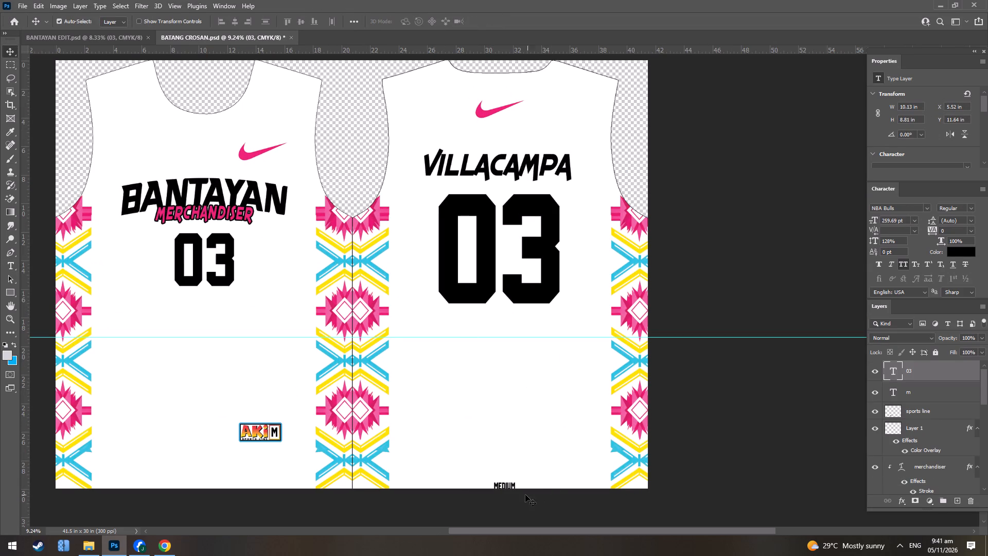
double_click(505, 484)
key("Right")
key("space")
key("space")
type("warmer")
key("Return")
Duplicate the "medium warmer" label towards the front jersey's bottom edge and move the copy above Rectangle 2 in the layer stack.
scroll(406, 411, "down", 3, "alt")
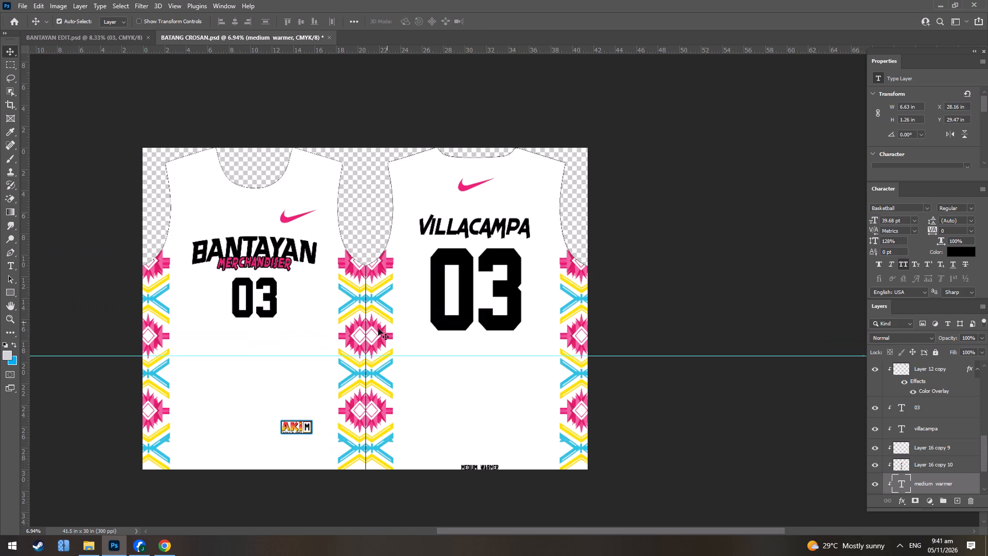
scroll(330, 381, "up", 2, "alt")
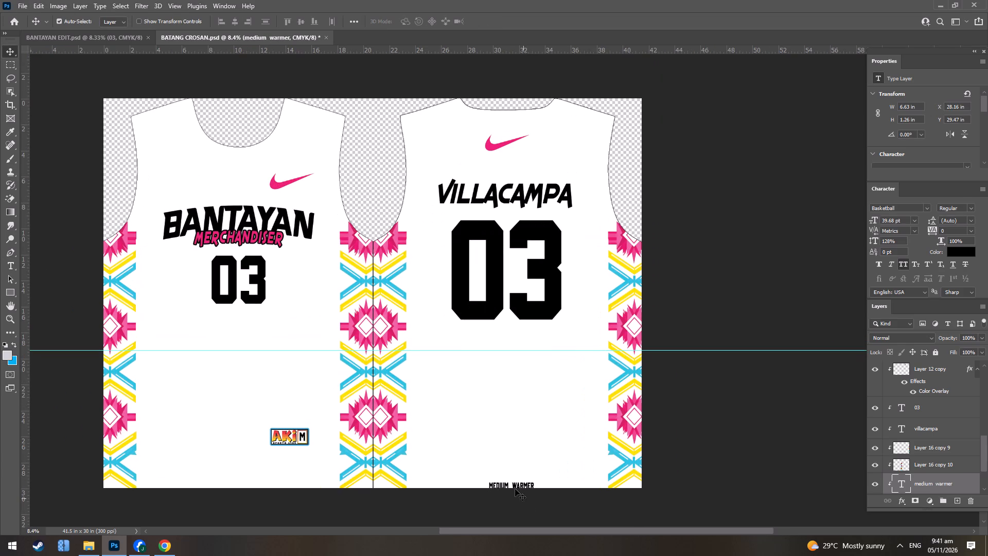
left_click_drag(521, 486, 262, 475, "alt")
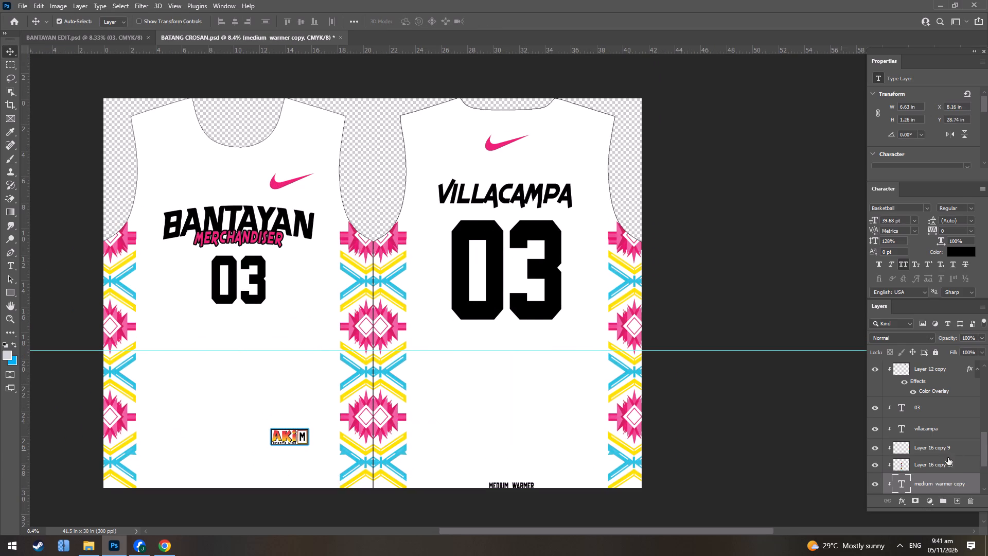
left_click_drag(931, 490, 928, 385)
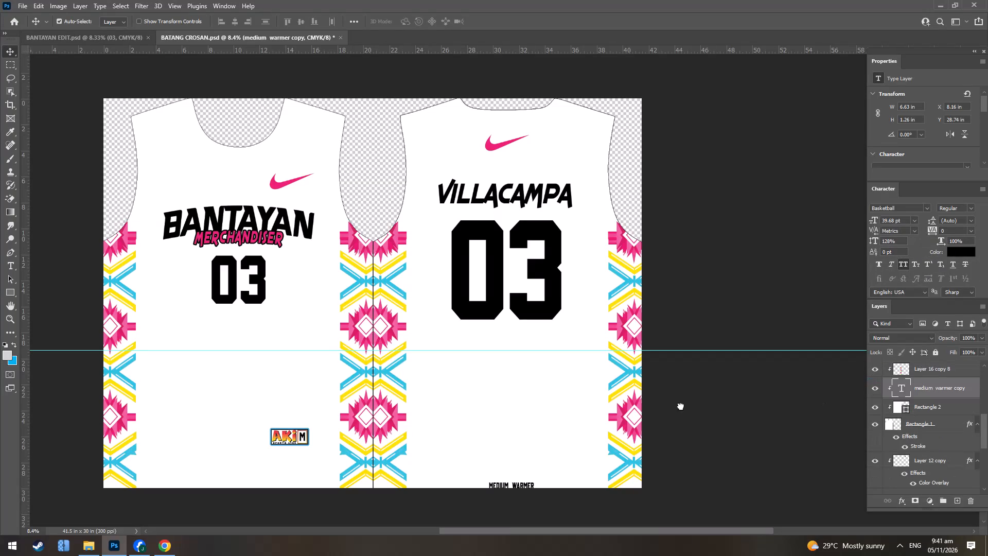
Move the copied "medium warmer" label to the middle of the front jersey's hem, at about X 6.8 in, Y 29.4 in.
left_click_drag(268, 477, 252, 485)
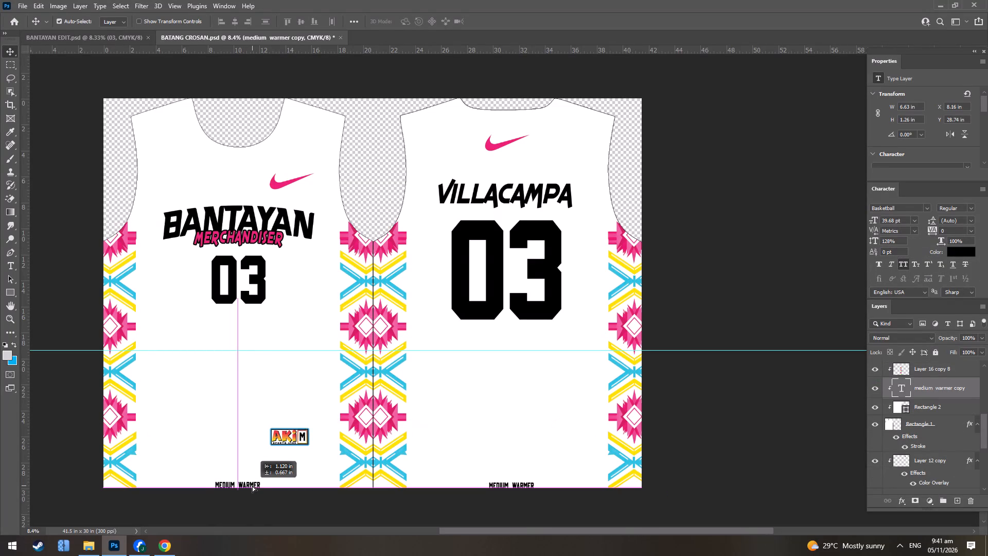
left_click_drag(252, 485, 251, 485)
Save a JPEG copy of the medium warmer layout named "villacampa" in the ..mv folder.
scroll(287, 462, "down", 4, "alt")
scroll(422, 428, "up", 4, "alt")
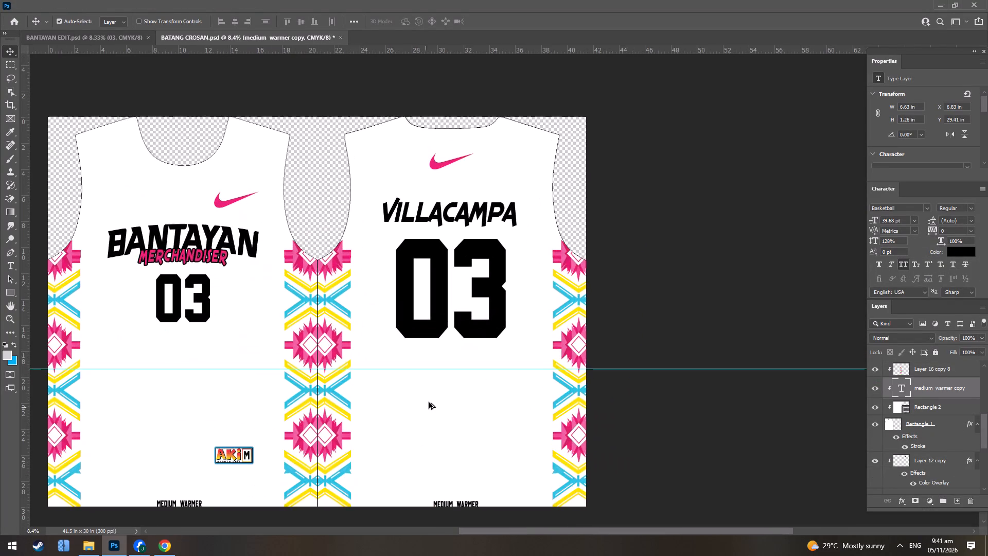
key("alt+Tab")
key("alt+Tab")
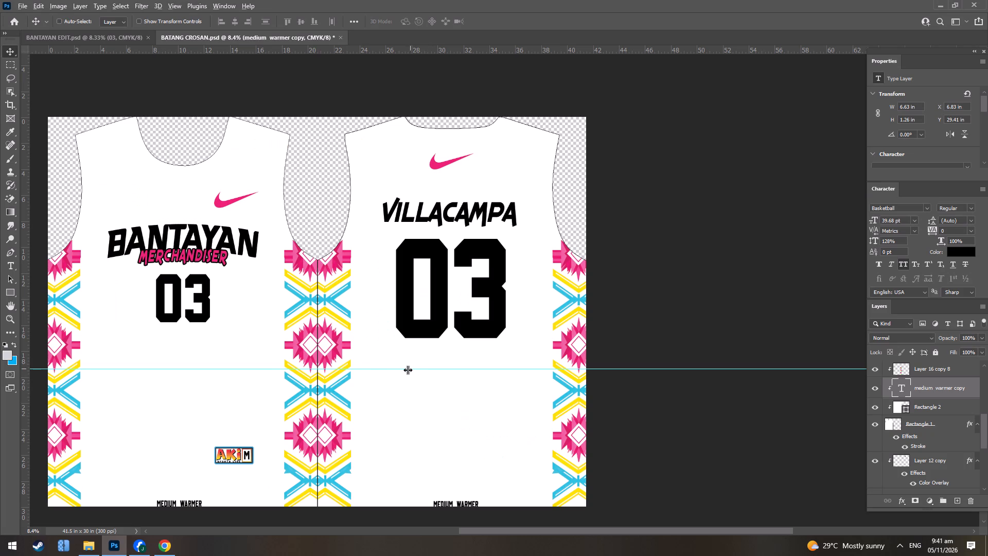
key("ctrl+alt+s")
double_click(298, 98)
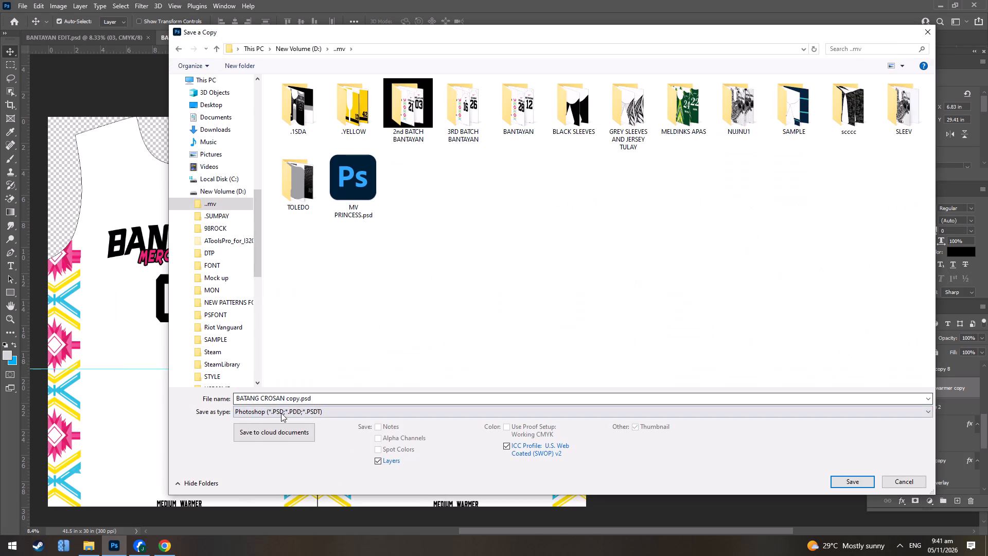
left_click(281, 413)
left_click(279, 464)
left_click_drag(308, 387, 306, 393)
left_click(304, 403)
type("villacampa")
key("Return")
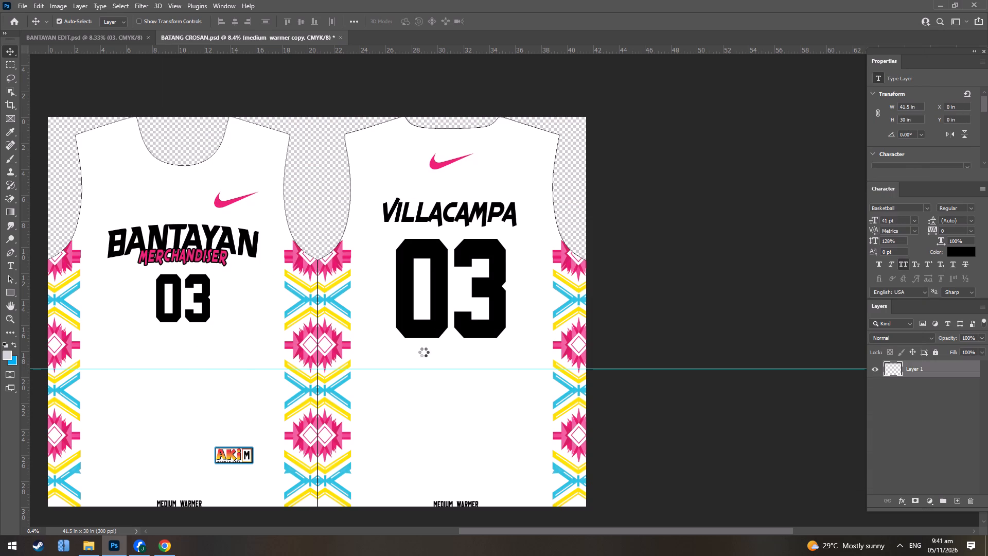
left_click(551, 135)
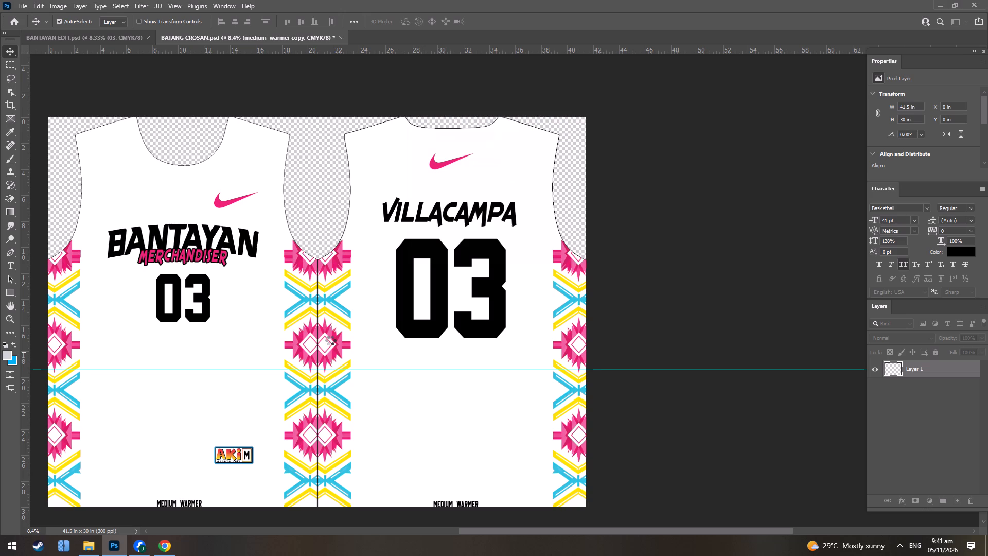
Switch to the customer chat in Chrome, check the WARMER/HOODIE entries in the order list, and return to Photoshop.
key("alt+Tab")
scroll(349, 229, "up", 2)
left_click(387, 275)
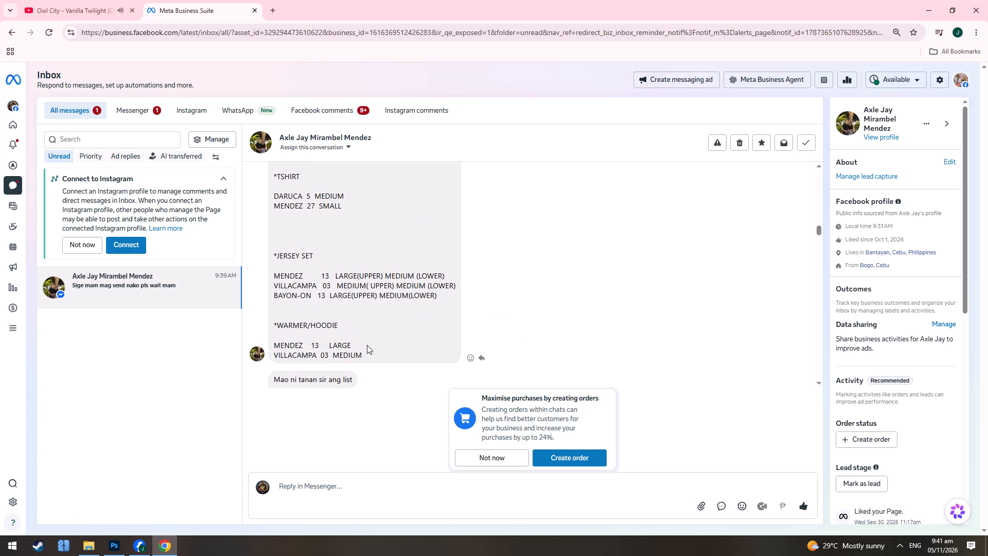
key("alt+Tab")
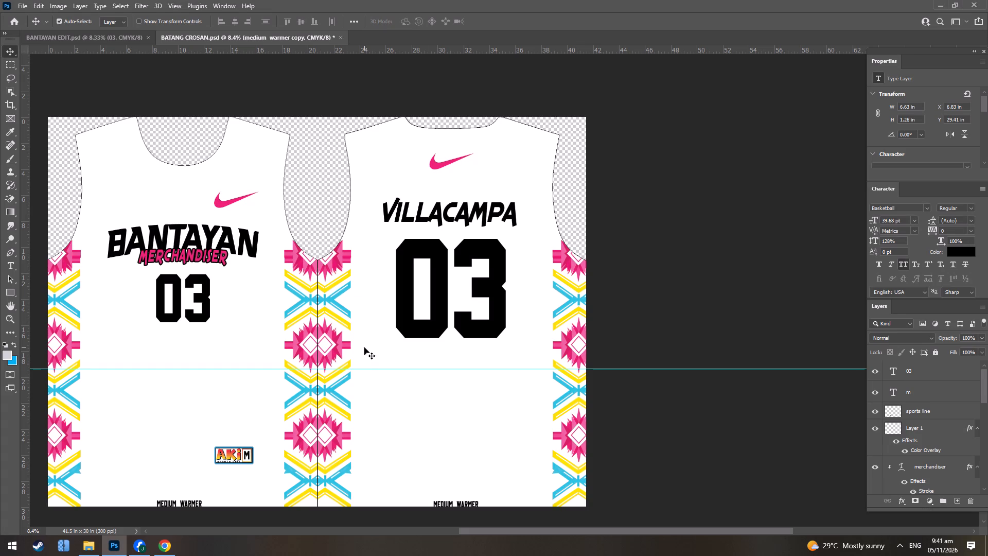
Resize the BATANG CROSAN warmer layout's image to 43.5 inches wide and 31 inches high.
key("ctrl+alt+i")
key("Left")
key("Right")
key("Right")
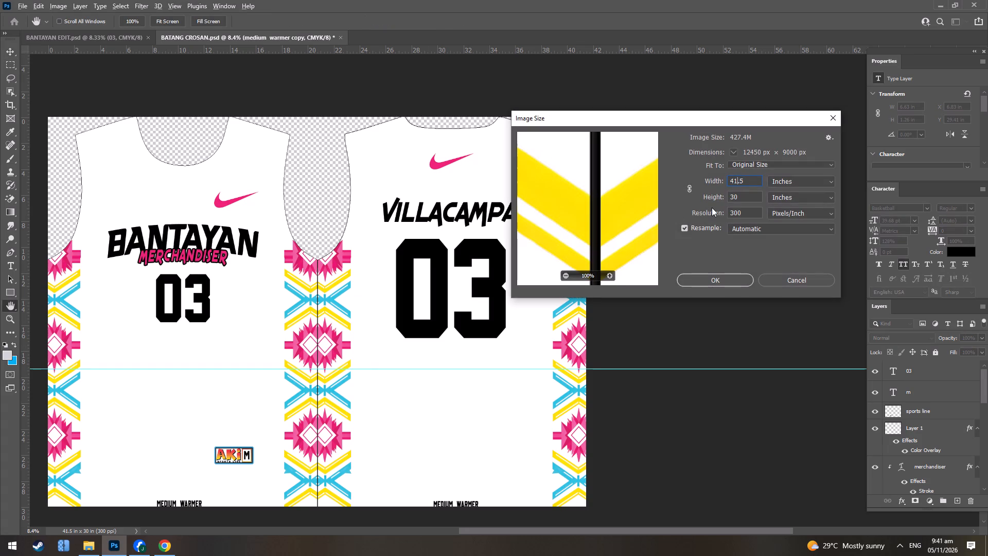
key("BackSpace")
key("3")
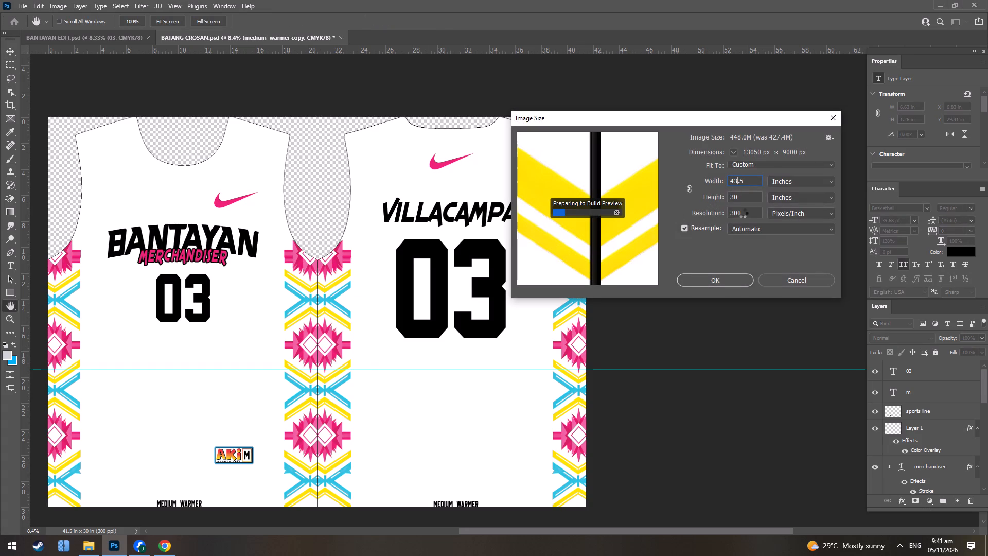
left_click(751, 197)
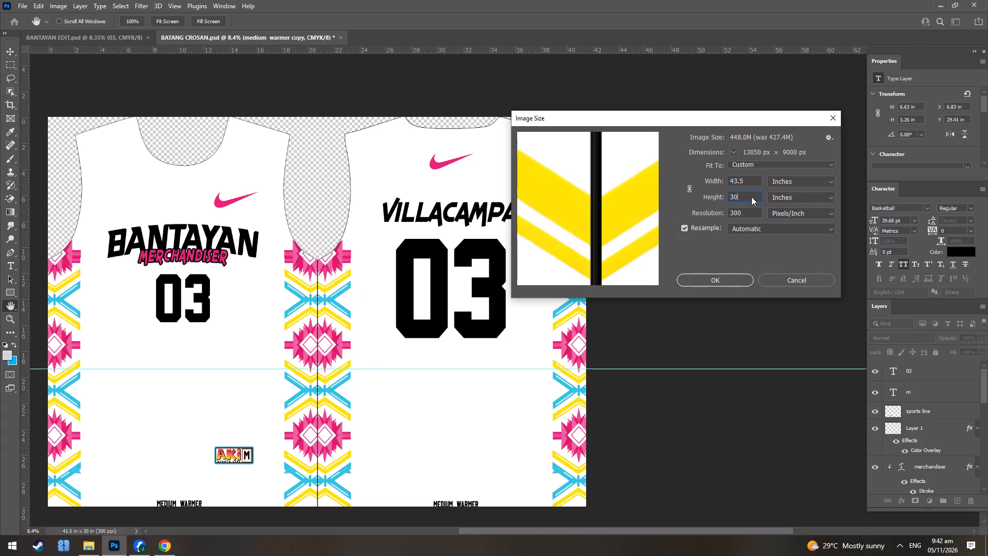
key("BackSpace")
key("1")
key("Return")
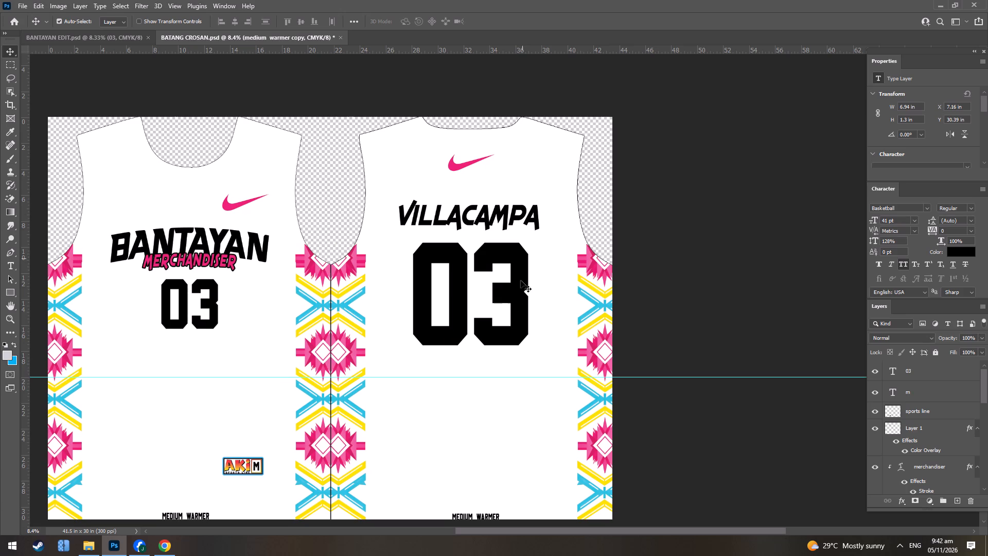
Change the size label on the back jersey's hem to read "large warmer".
scroll(555, 463, "down", 5)
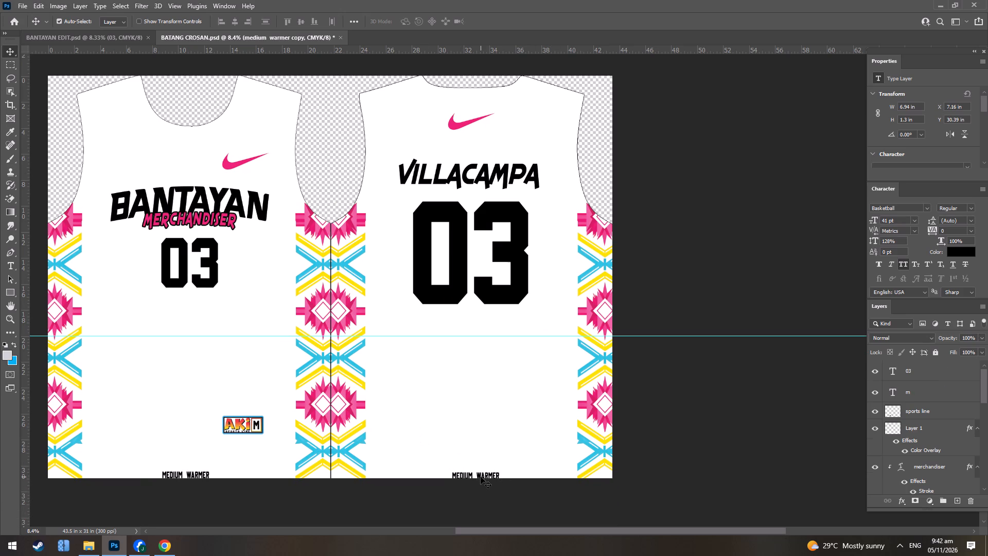
double_click(481, 477)
key("Left")
key("Right")
key("Right")
key("Right")
key("Right")
key("Right")
key("Right")
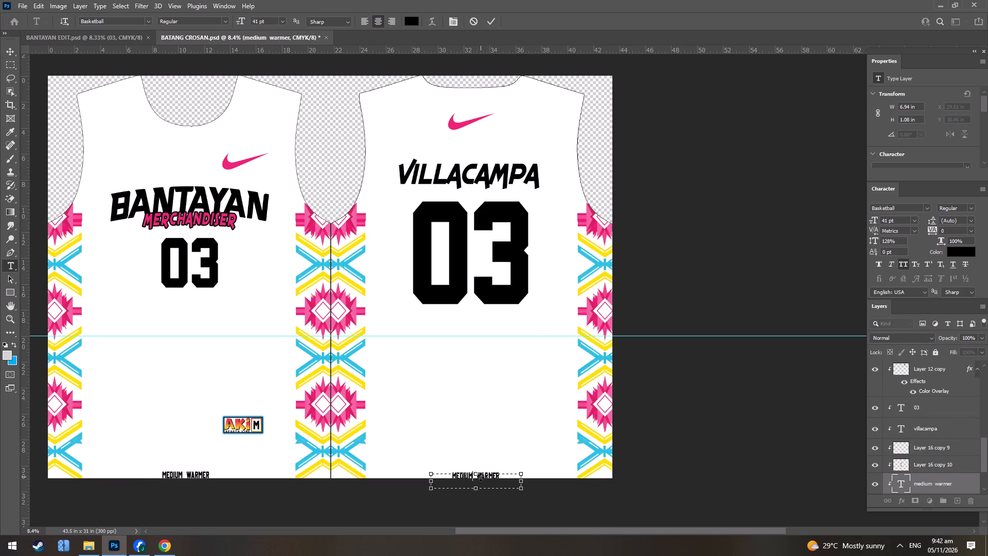
key("BackSpace")
key("BackSpace")
key("BackSpace")
key("BackSpace")
key("BackSpace")
key("BackSpace")
key("BackSpace")
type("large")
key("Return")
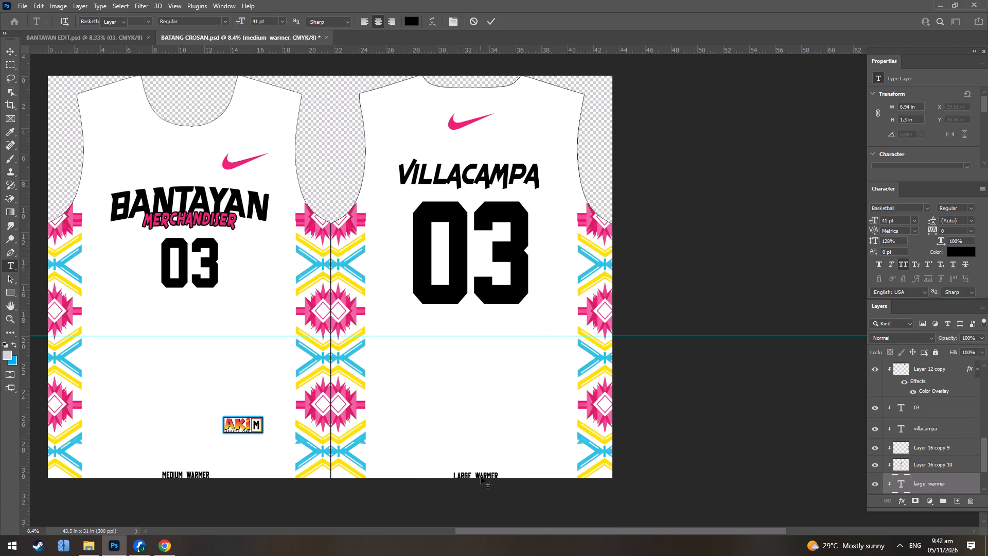
Change the matching size label on the front jersey's hem to "large warmer".
double_click(202, 475)
key("Left")
key("Right")
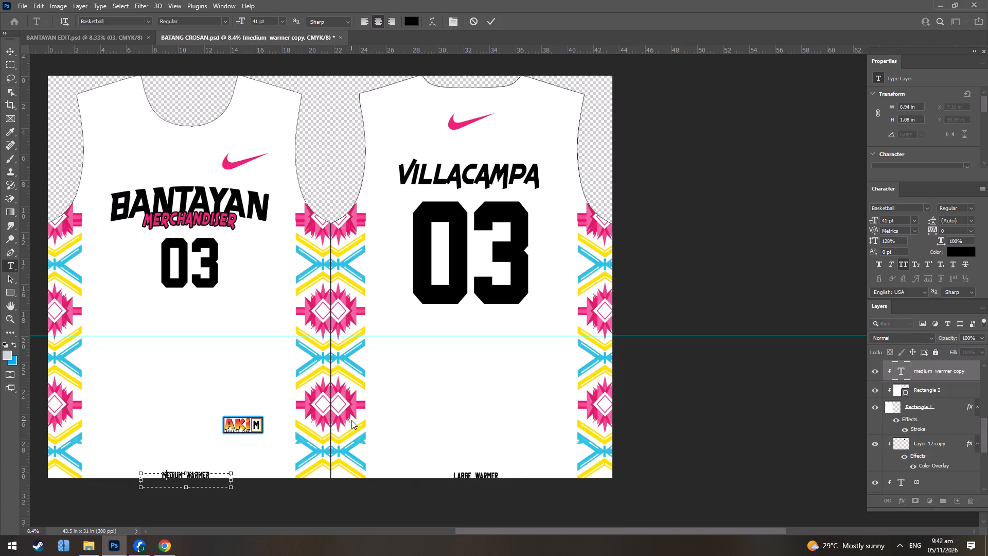
key("Right")
key("Right")
key("Right")
key("Right")
key("Right")
key("BackSpace")
key("BackSpace")
key("BackSpace")
key("BackSpace")
key("BackSpace")
key("BackSpace")
key("BackSpace")
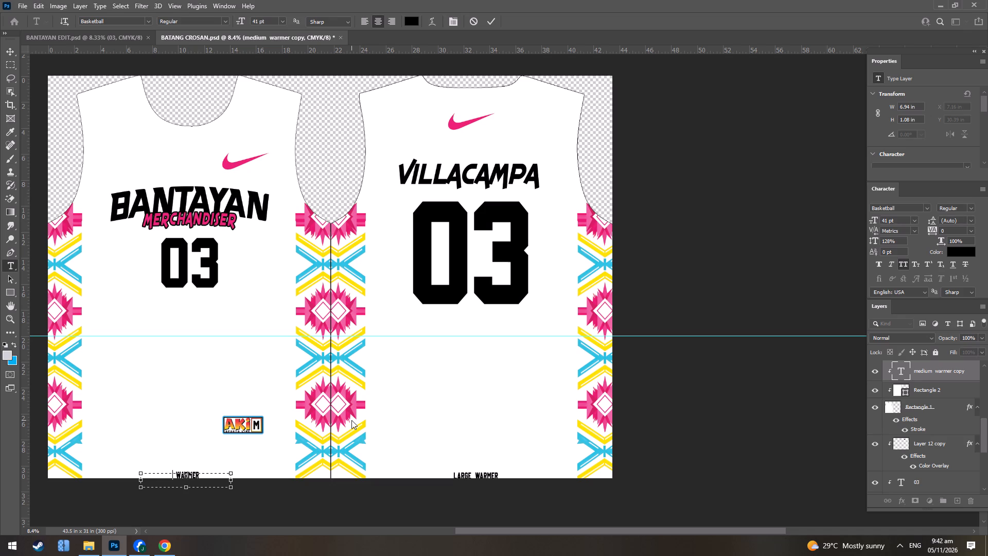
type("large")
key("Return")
Switch to the Facebook window, open the printing contact's chat, and send "pa print lang sa na jjims mga bukton ma".
left_click(150, 554)
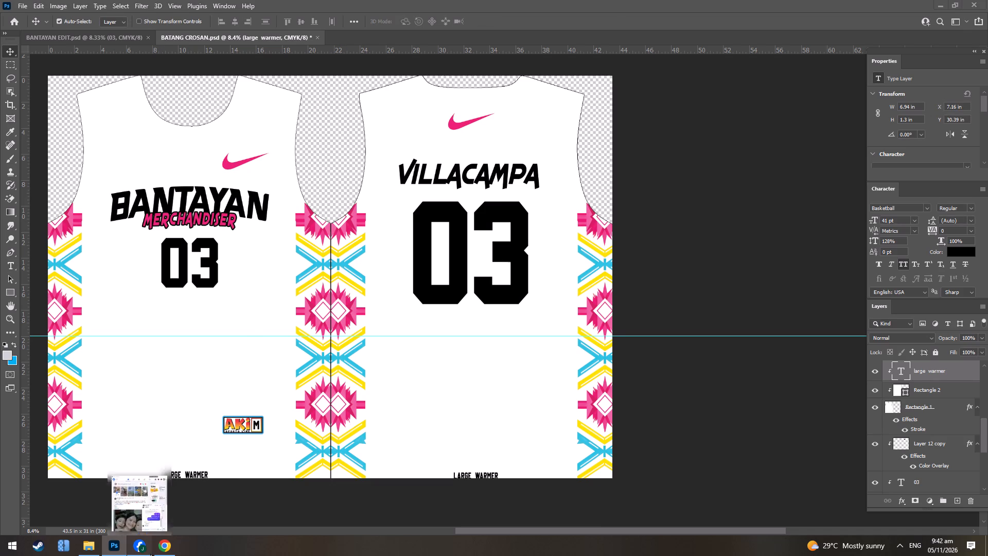
left_click_drag(530, 26, 530, 32)
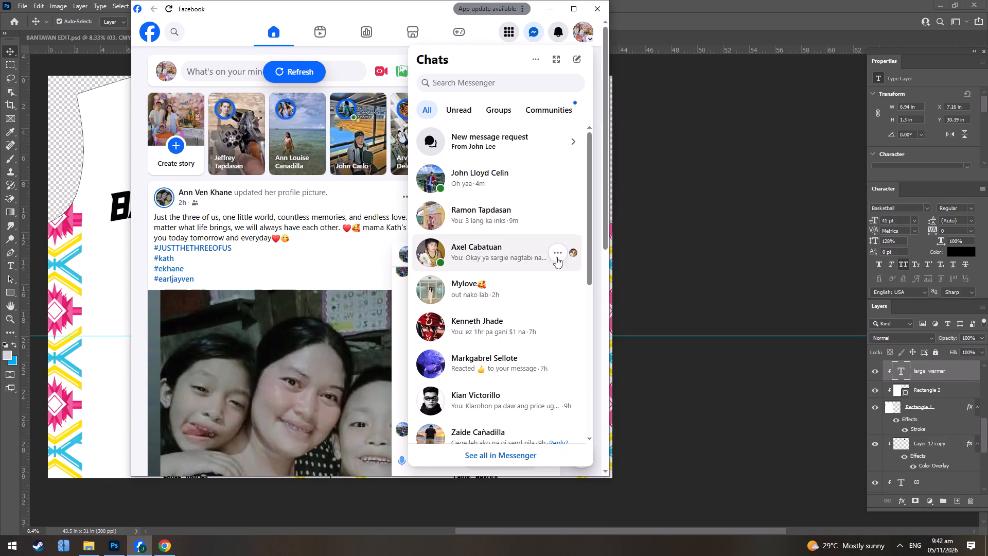
scroll(478, 336, "down", 4)
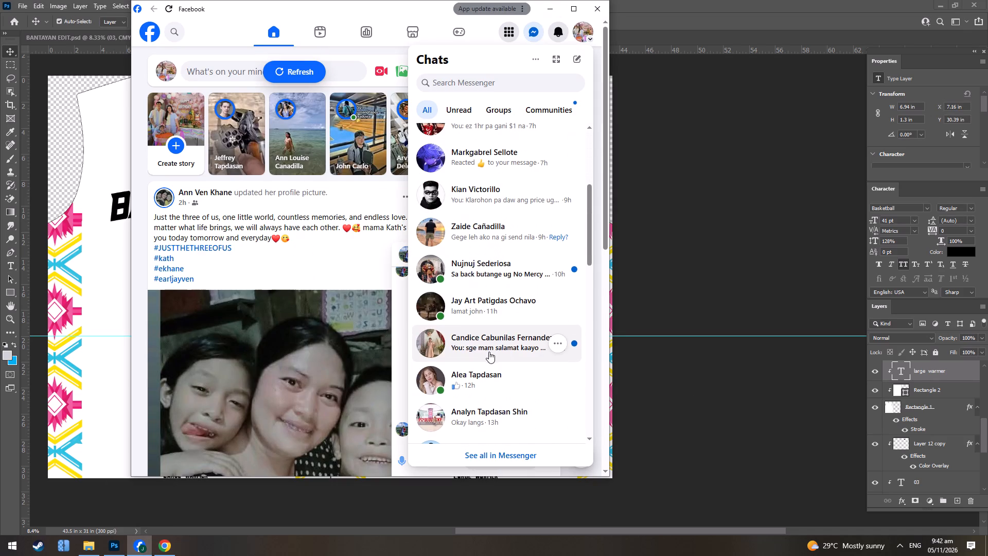
left_click(476, 375)
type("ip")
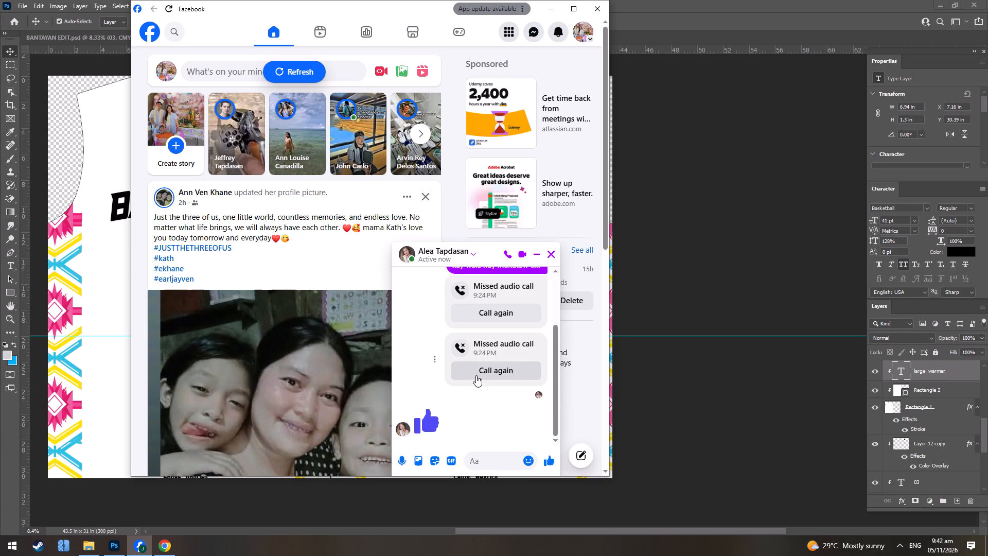
left_click(493, 463)
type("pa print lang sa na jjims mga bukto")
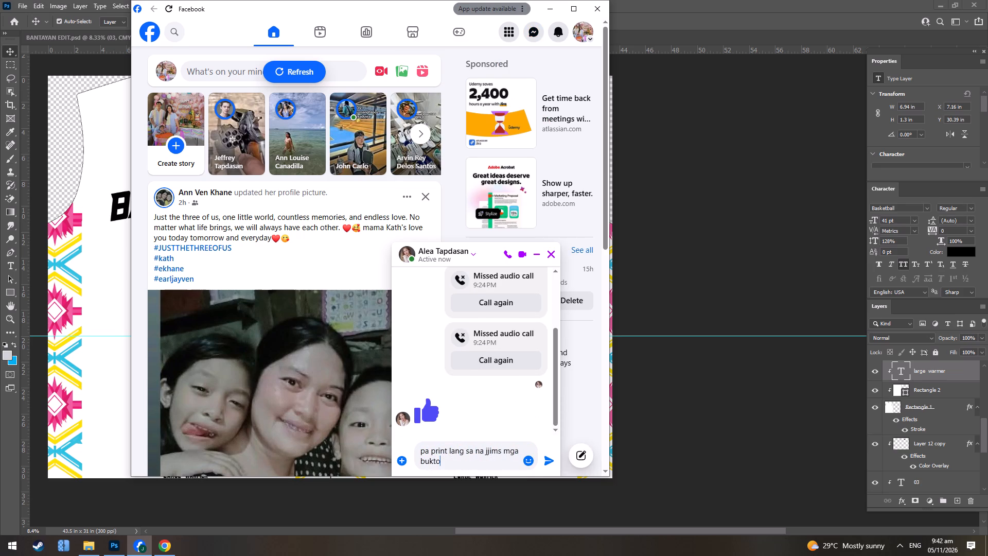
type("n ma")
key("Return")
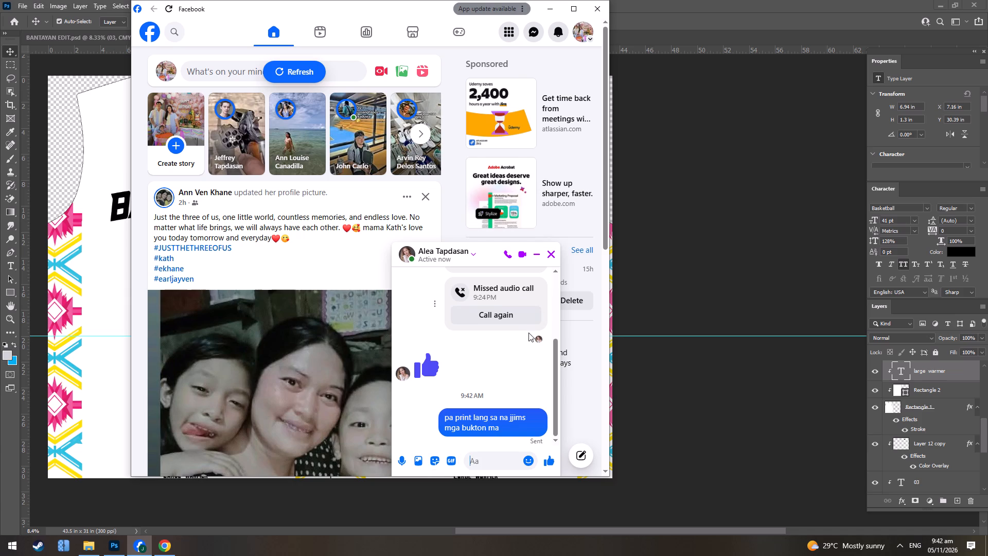
Edit the sent chat message, replacing "jjims" with "jhade", and return to Photoshop.
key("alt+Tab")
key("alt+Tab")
left_click(404, 421)
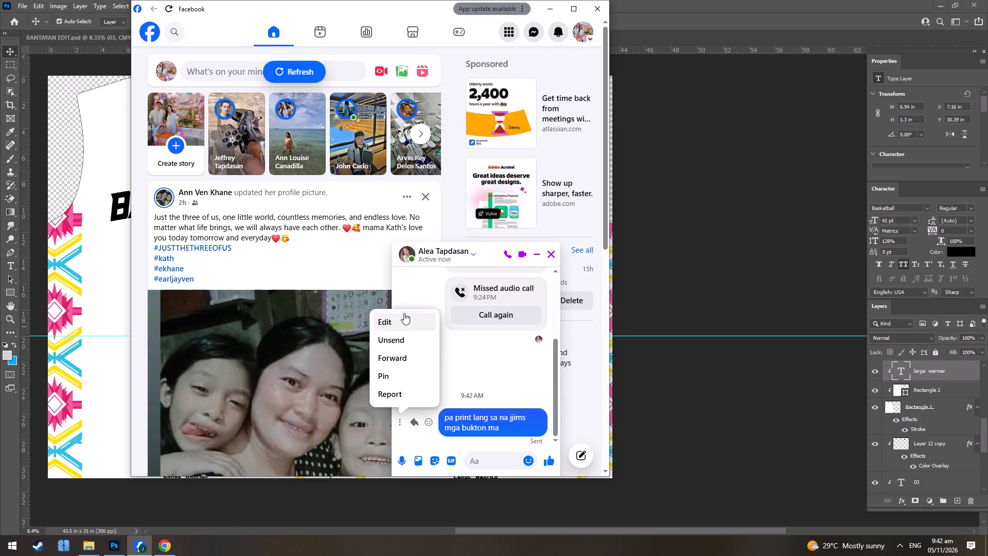
left_click(404, 313)
left_click_drag(482, 448, 493, 449)
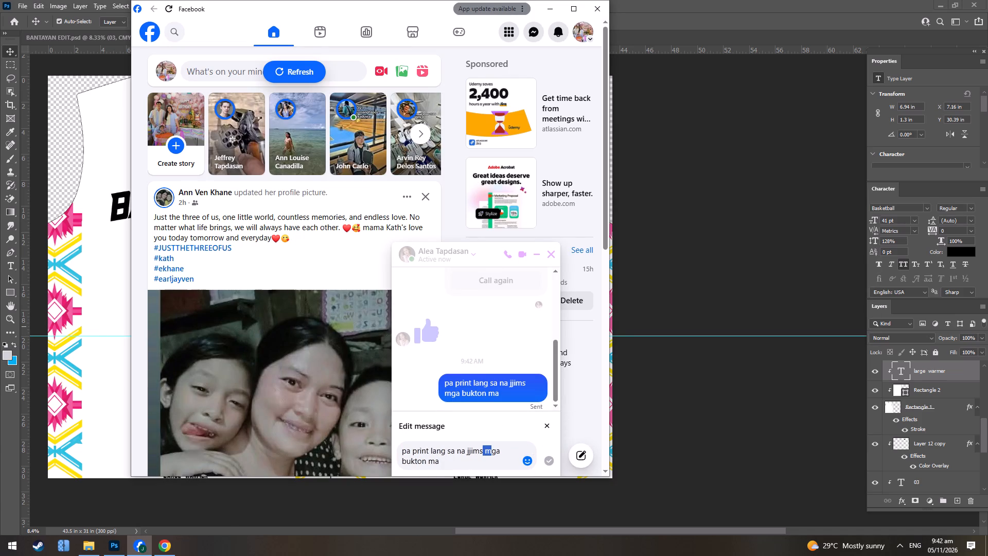
key("Left")
key("BackSpace")
key("BackSpace")
key("BackSpace")
key("BackSpace")
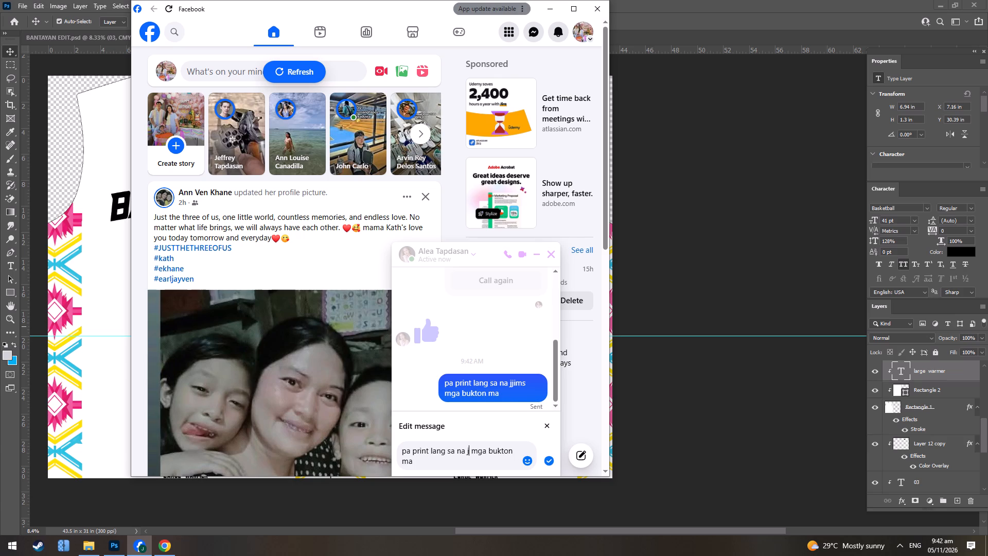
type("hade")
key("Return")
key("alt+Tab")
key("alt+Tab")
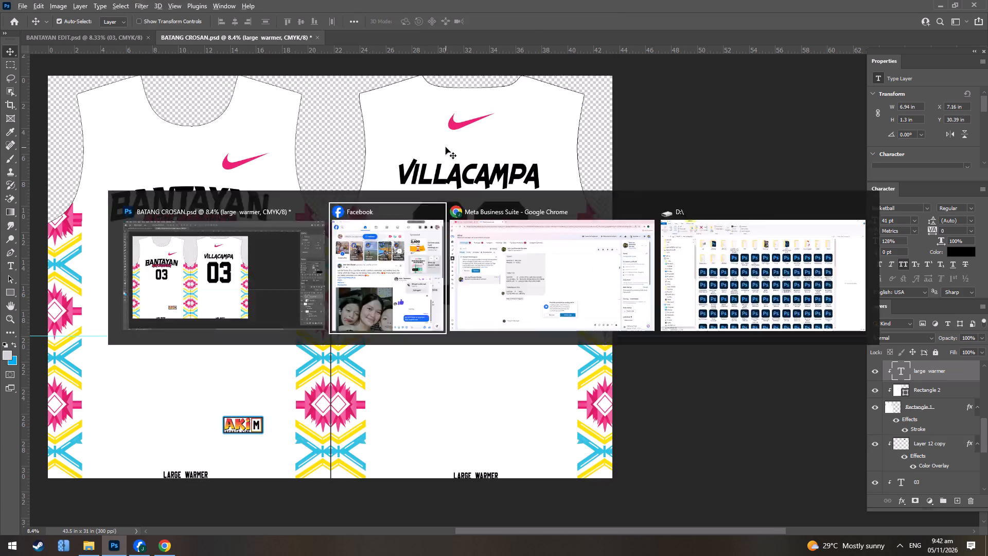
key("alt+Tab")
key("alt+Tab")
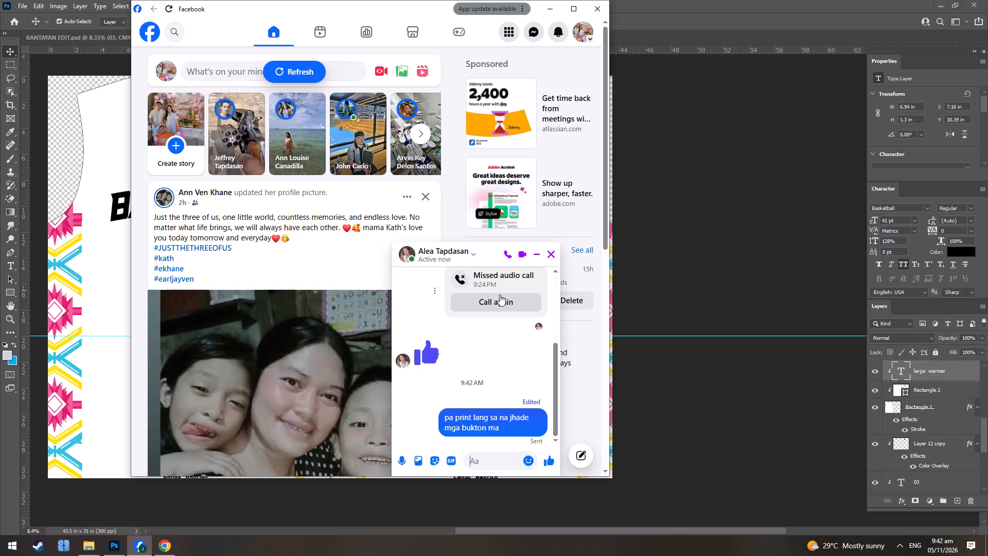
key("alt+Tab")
Change the size letter beside the AKI logo on the front jersey to L.
scroll(460, 267, "down", 4, "alt")
scroll(457, 258, "up", 3, "alt")
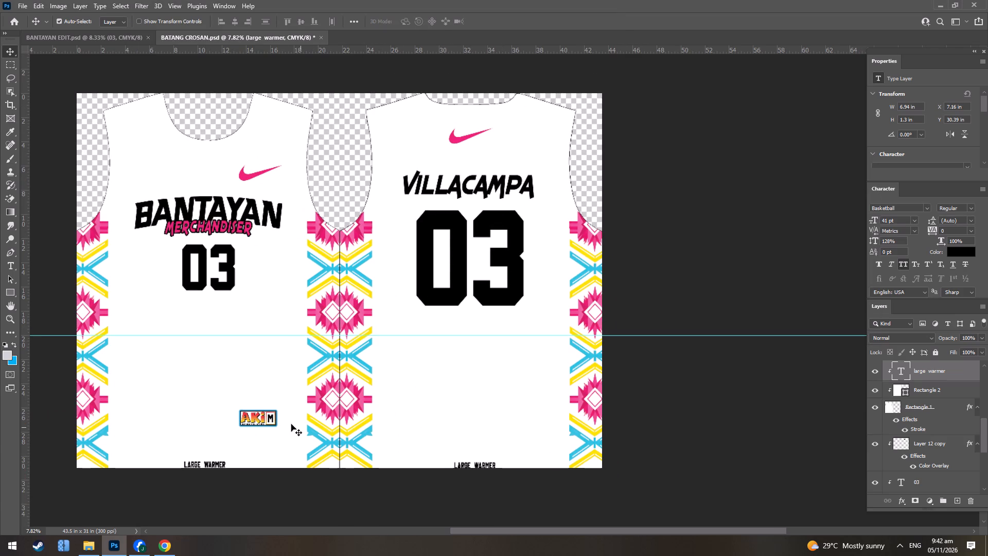
double_click(270, 420)
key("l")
key("Return")
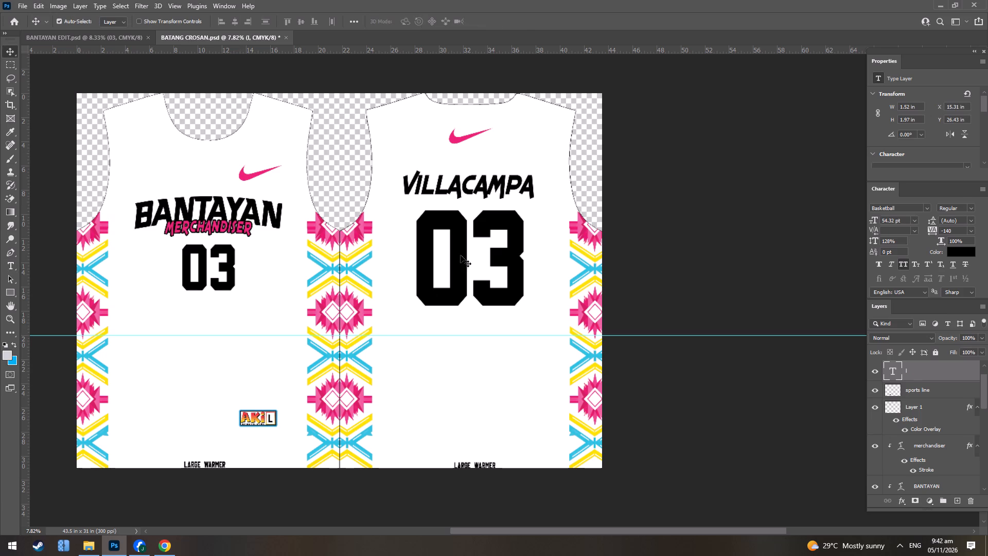
Check the MENDEZ entry under WARMER/HOODIE in the Chrome customer chat, and open the back jersey's large number for editing in Photoshop.
key("alt+Tab")
key("alt+Tab")
left_click(168, 546)
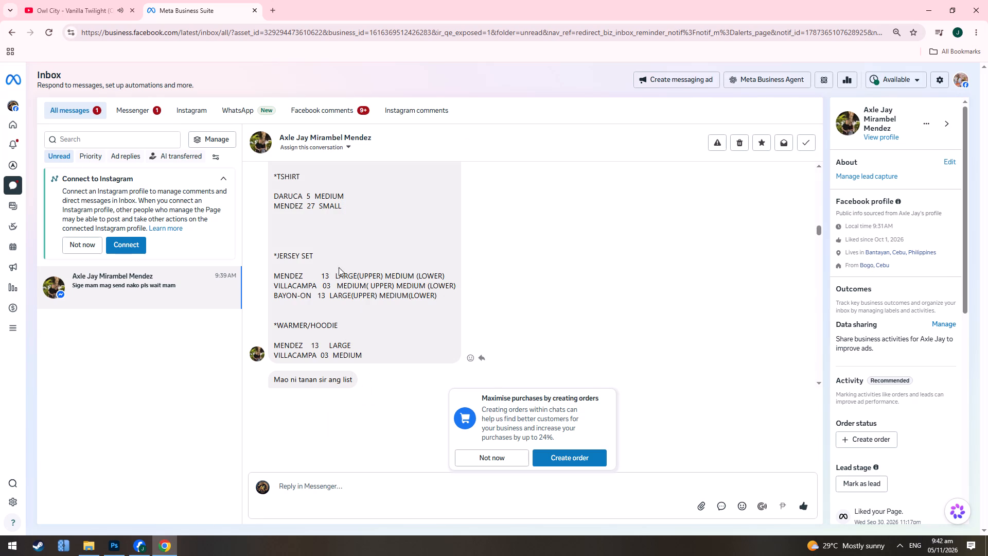
left_click_drag(359, 345, 289, 349)
key("alt+Tab")
double_click(501, 253)
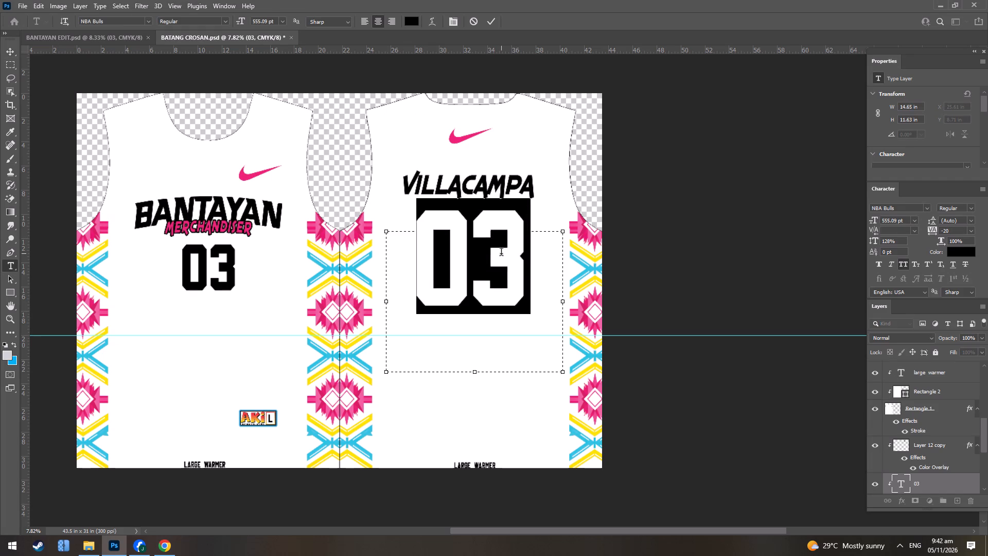
Change the back and front numbers to 13 and the back name to "mendez" on the large warmer layout.
type("13")
key("Return")
double_click(217, 267)
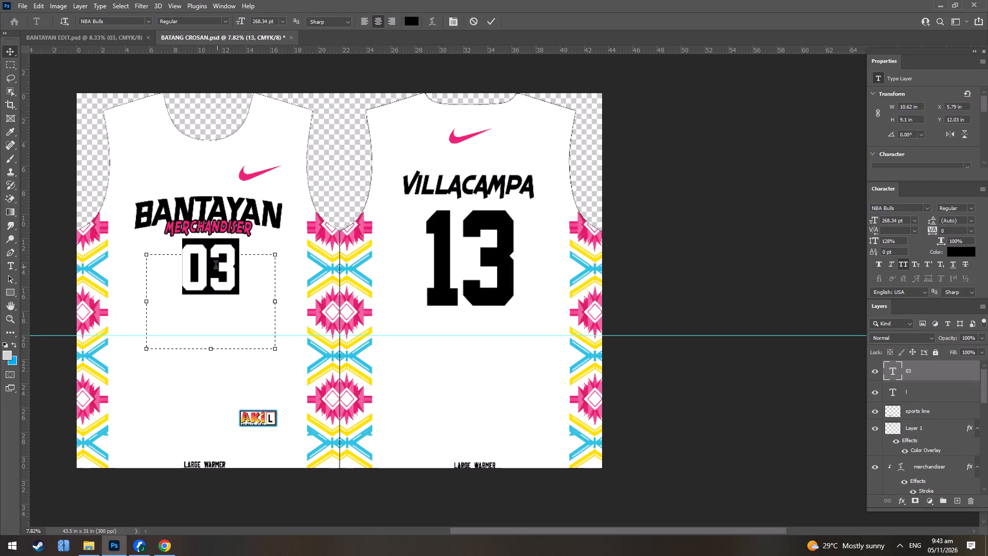
type("13")
key("Return")
double_click(508, 186)
type("mendez")
key("Return")
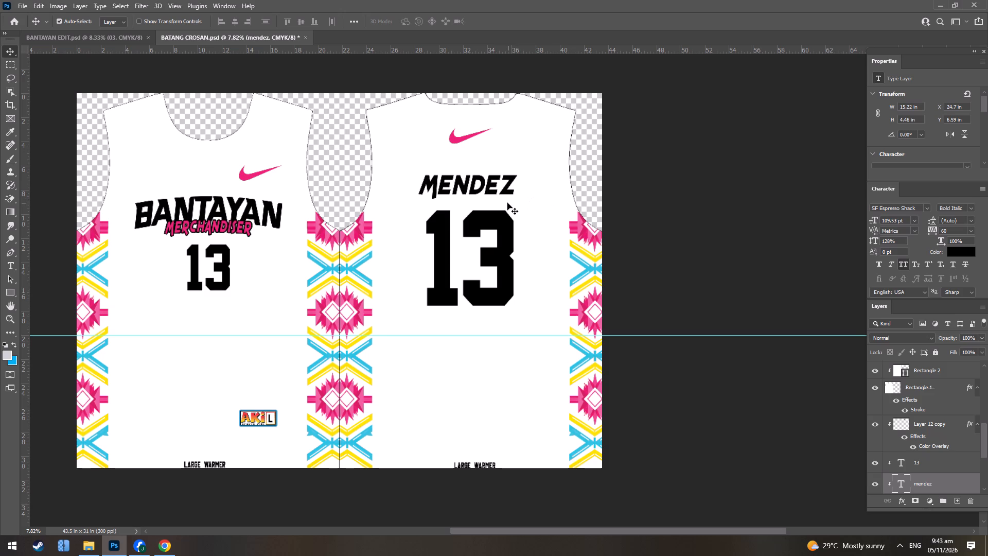
Save a JPEG copy of the large warmer layout named "Mendez1" in the ..mv folder.
key("ctrl+alt+s")
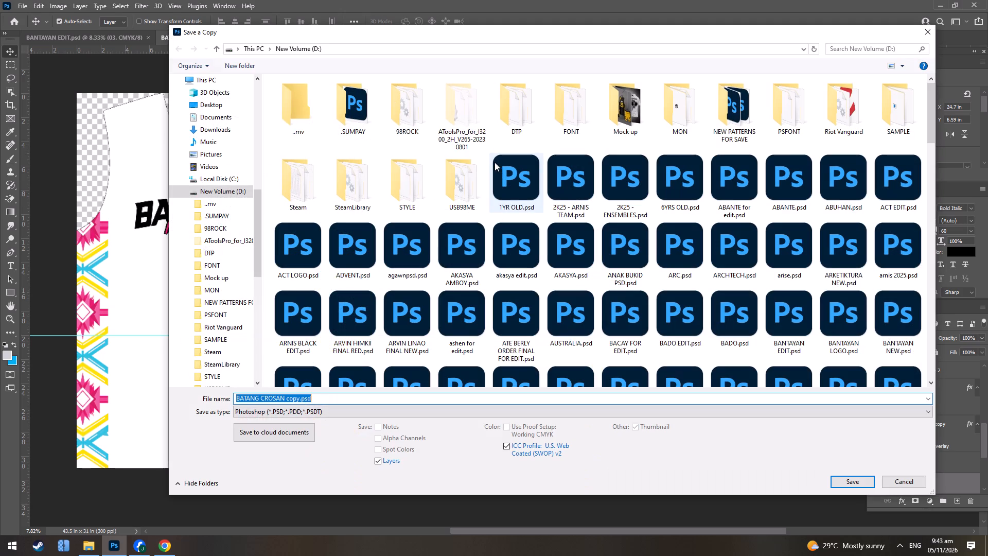
double_click(306, 101)
left_click(319, 411)
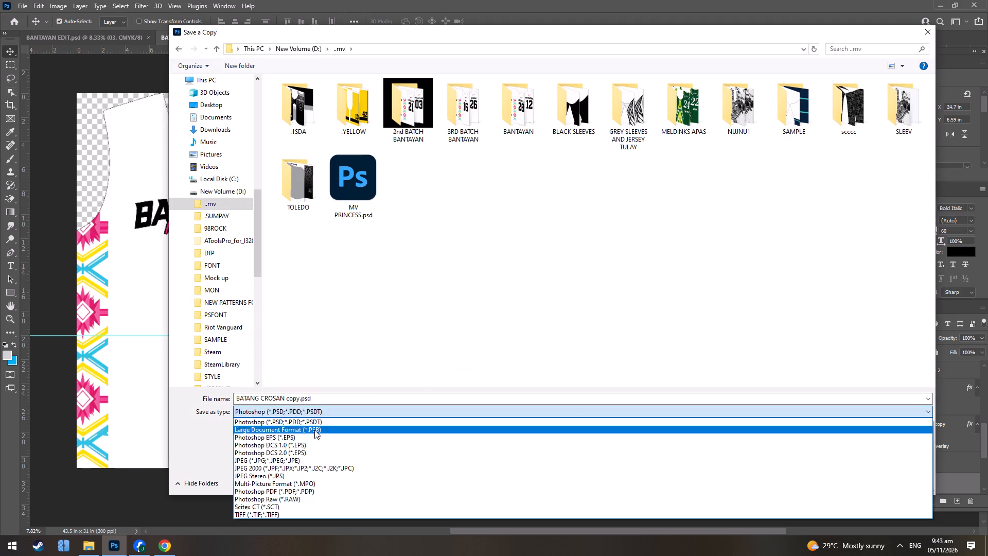
left_click(310, 457)
left_click(327, 403)
type("Mendez")
key("1")
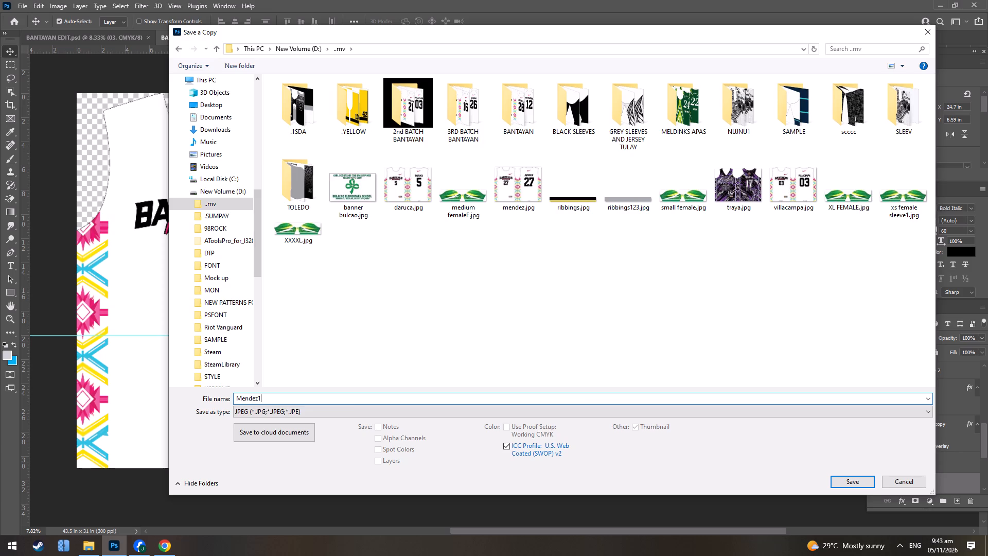
key("Return")
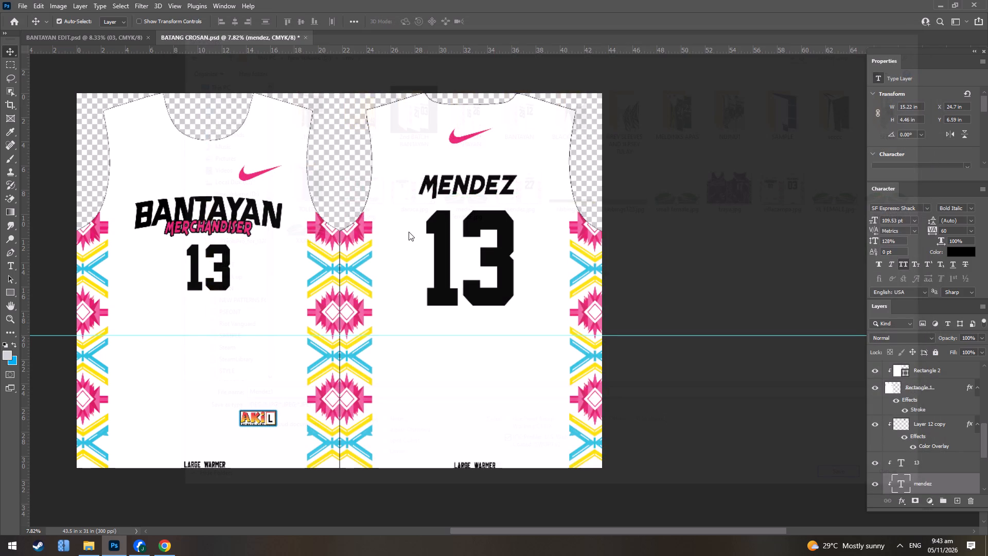
right_click(409, 232)
left_click(548, 135)
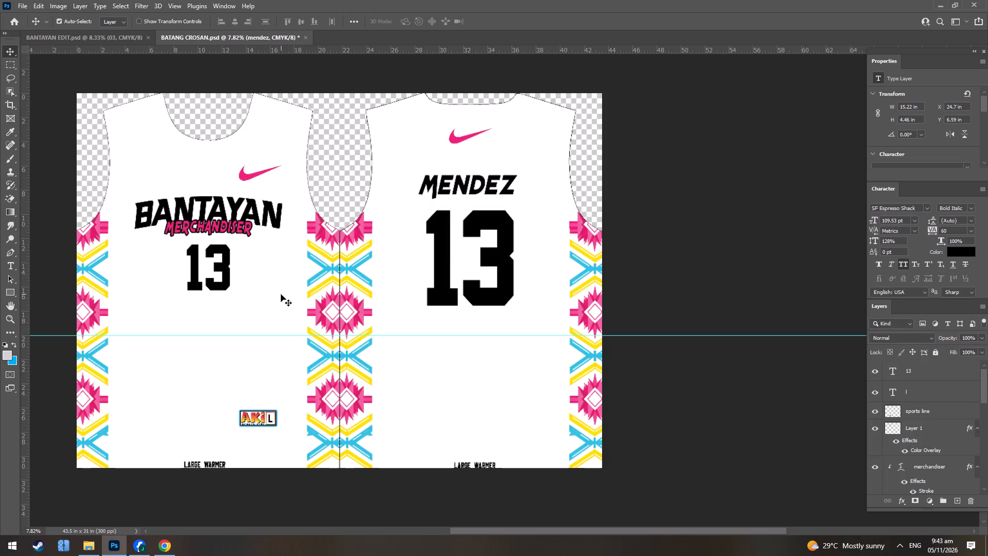
Open the YELLOW LONG SLEEVE JEWEL.psd pattern from the New Volume (D:) drive.
key("ctrl+o")
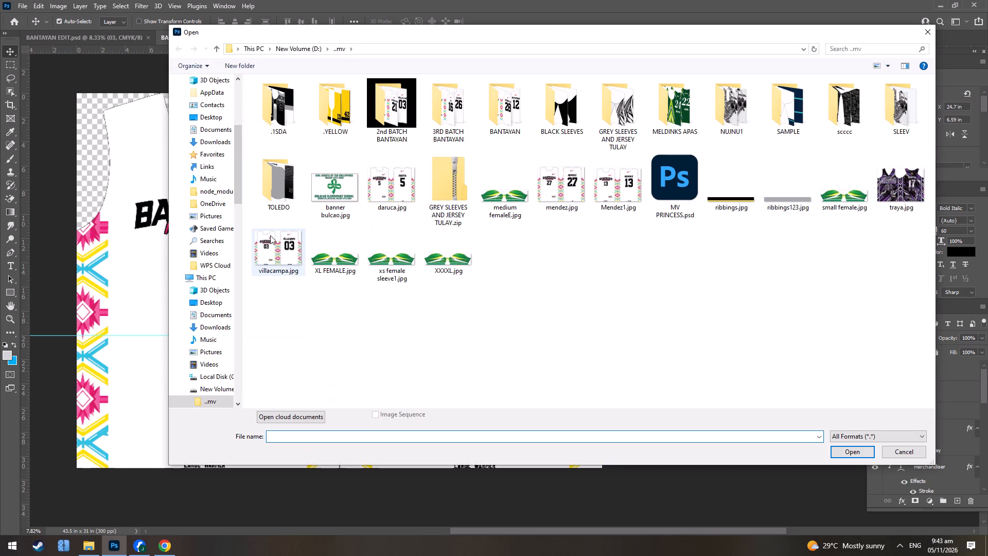
left_click(209, 273)
double_click(432, 171)
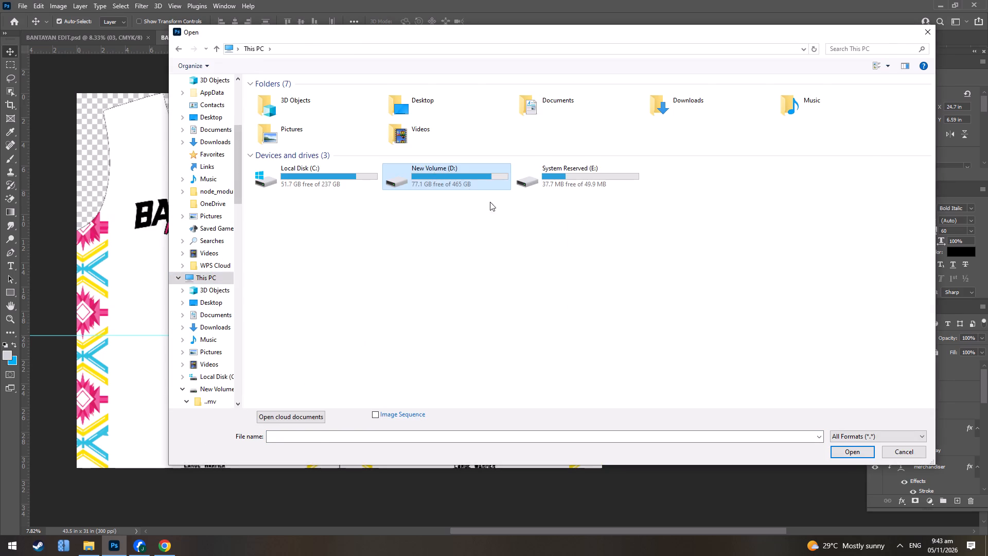
left_click(557, 261)
scroll(559, 253, "down", 20)
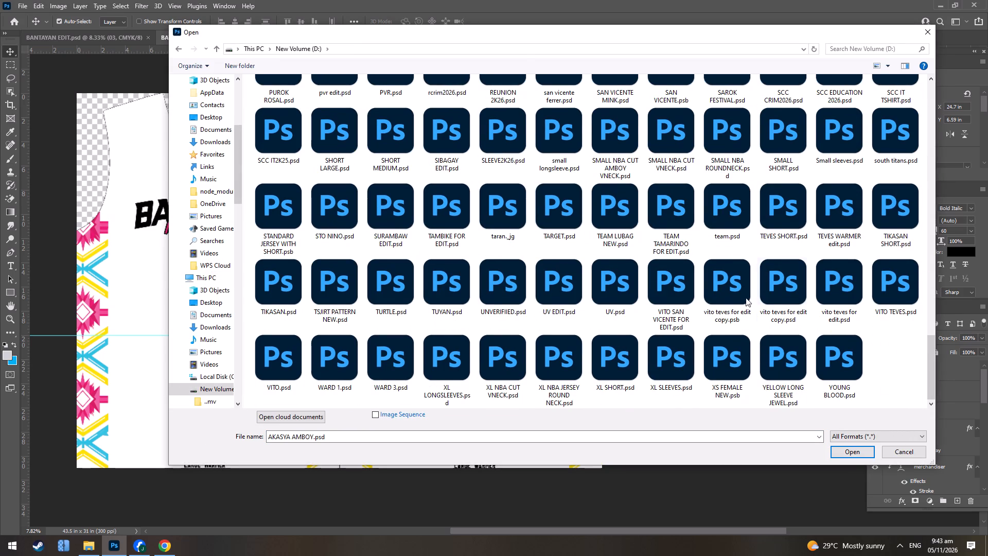
left_click(775, 358)
double_click(771, 359)
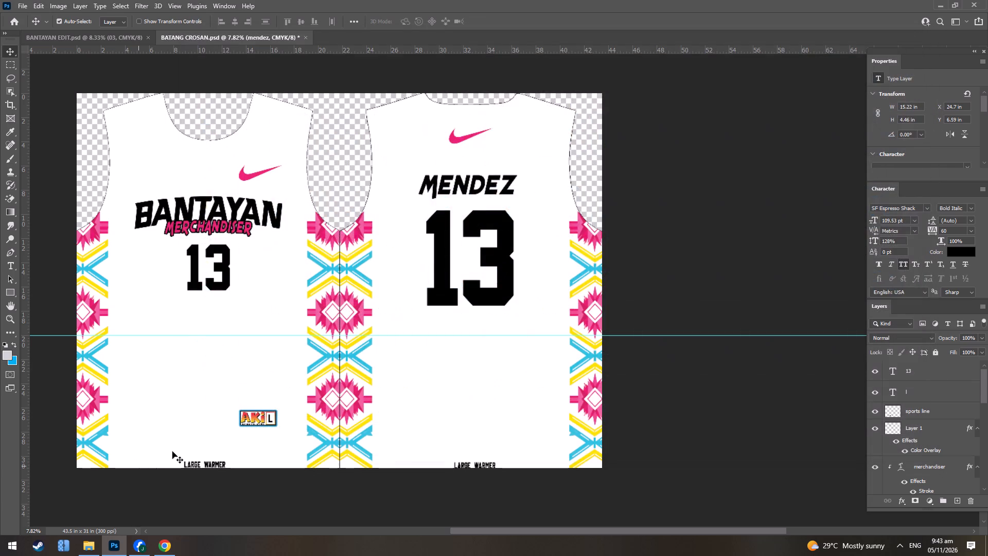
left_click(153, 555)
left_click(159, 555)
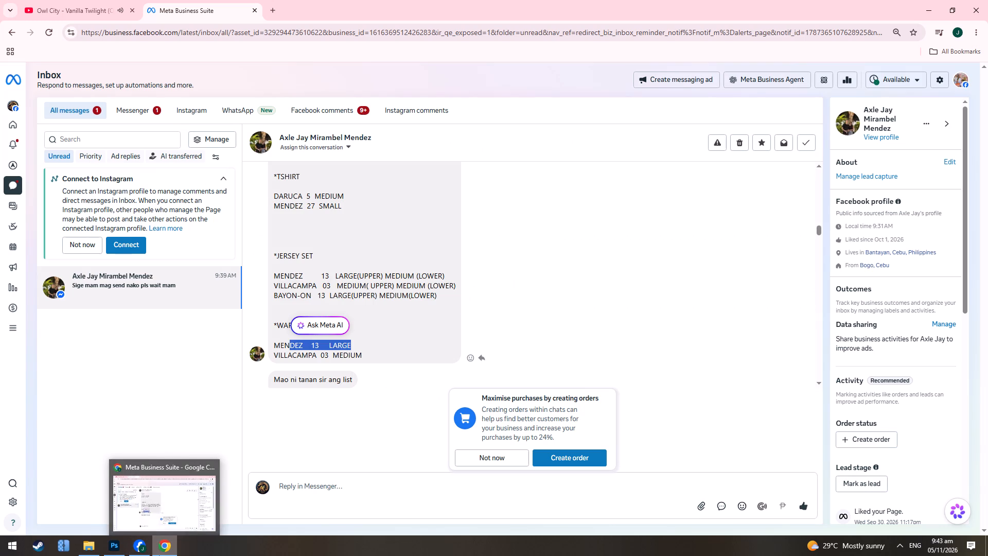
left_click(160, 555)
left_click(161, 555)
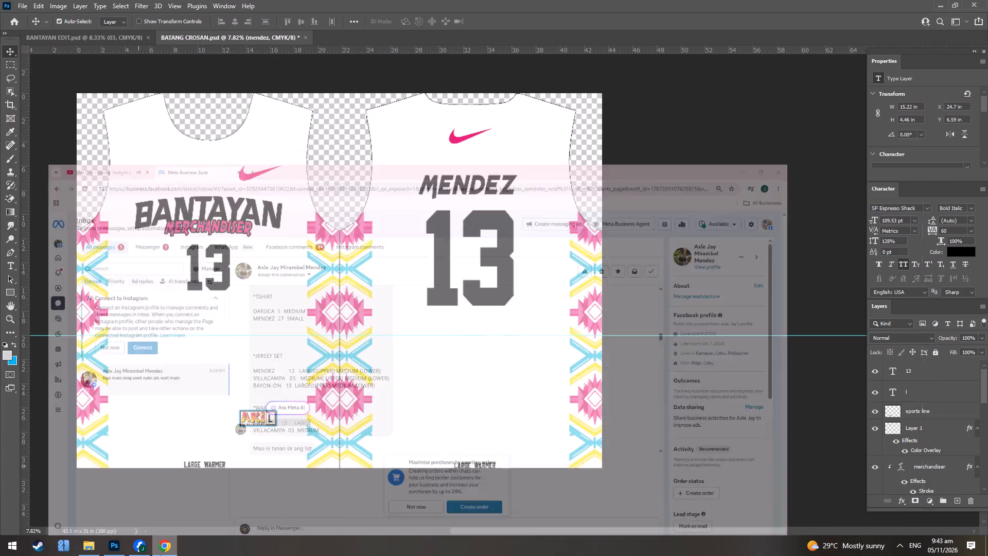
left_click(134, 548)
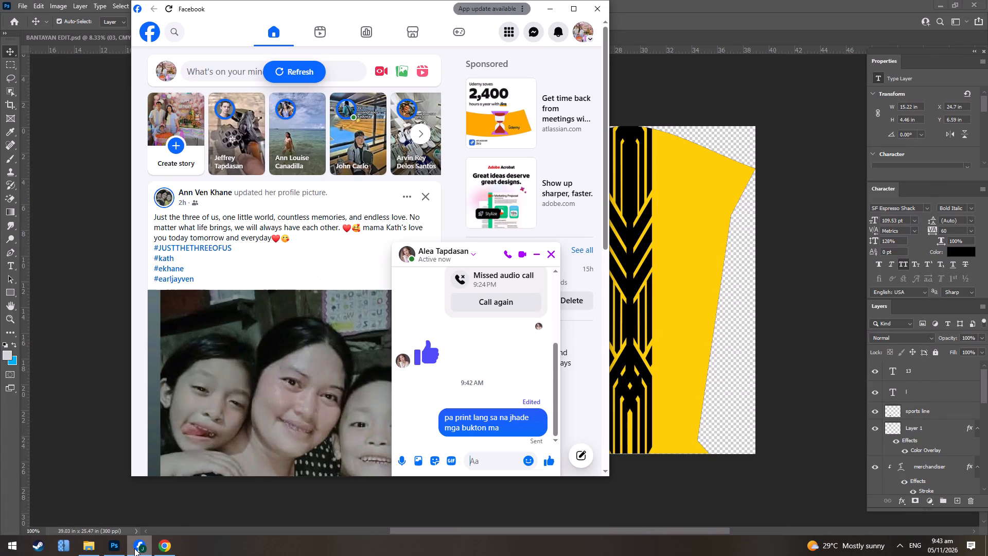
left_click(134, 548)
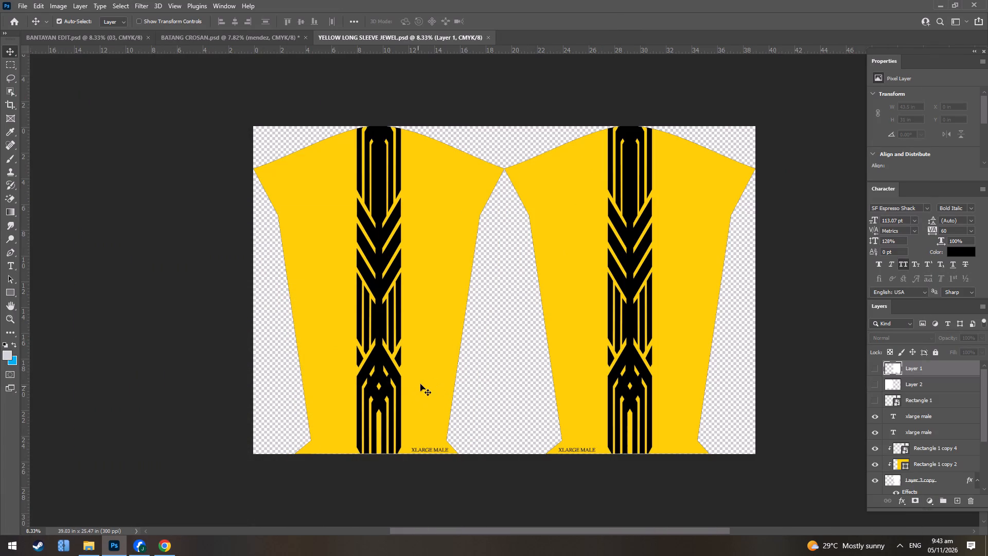
Delete the black geometric stripe artwork from both yellow sleeve pieces in YELLOW LONG SLEEVE JEWEL.psd.
left_click(389, 375)
left_click(446, 356)
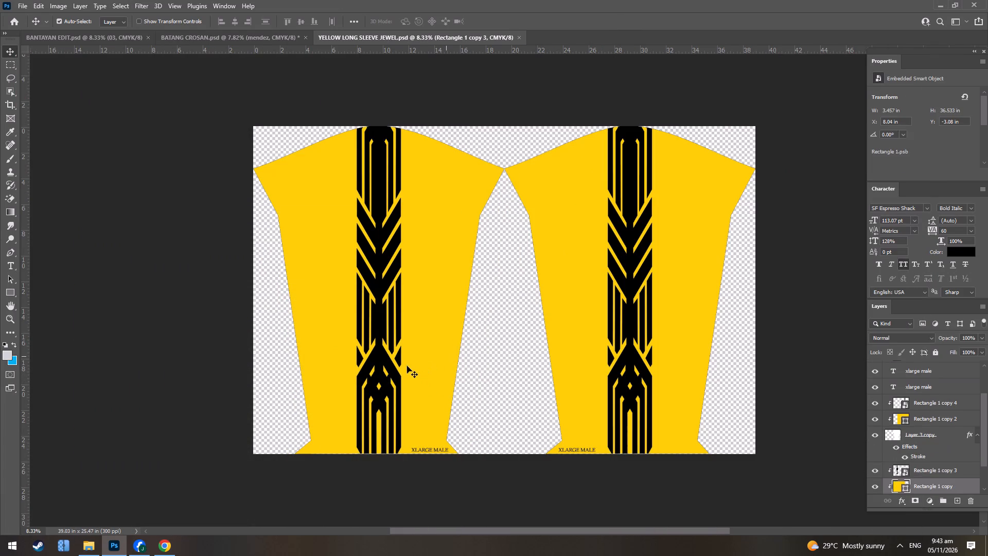
left_click(393, 374)
key("Delete")
left_click(630, 315)
key("Delete")
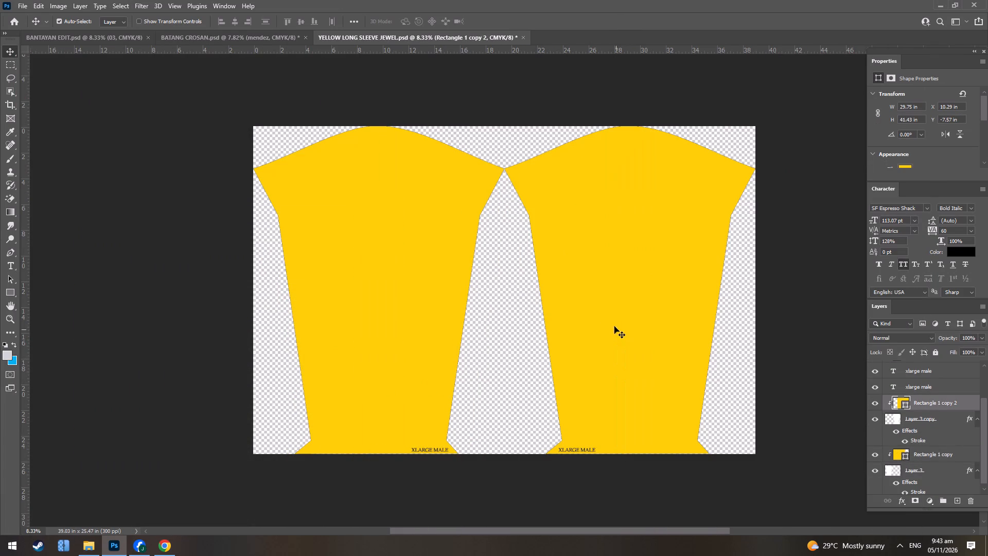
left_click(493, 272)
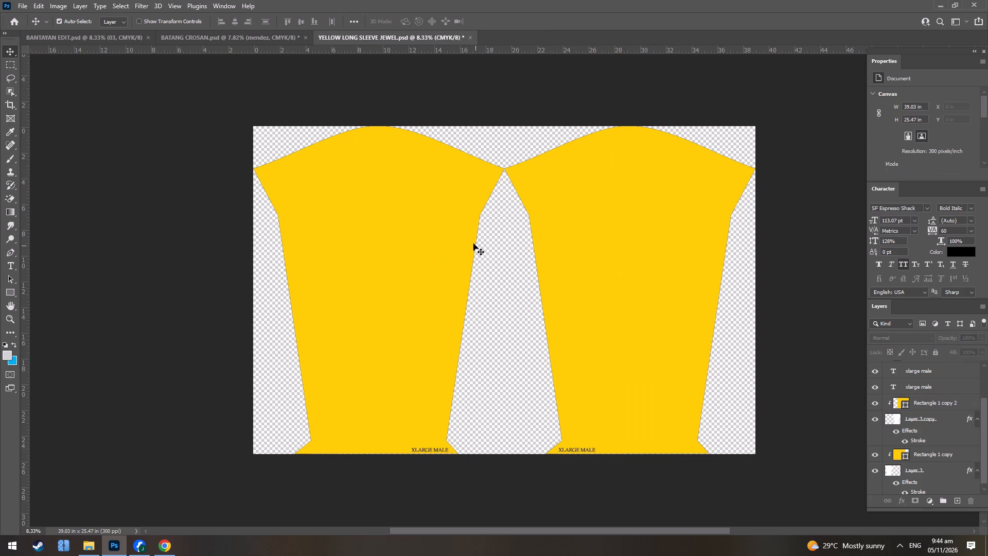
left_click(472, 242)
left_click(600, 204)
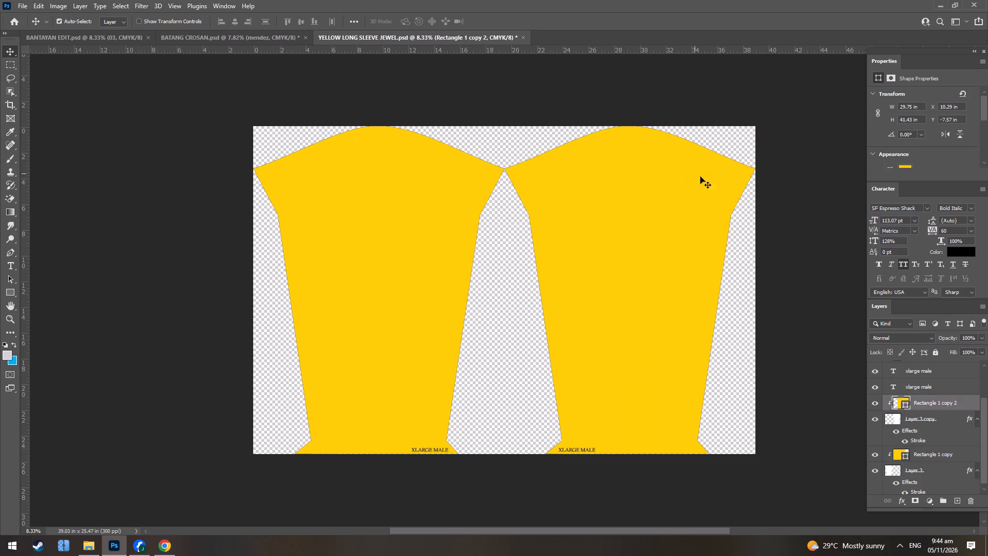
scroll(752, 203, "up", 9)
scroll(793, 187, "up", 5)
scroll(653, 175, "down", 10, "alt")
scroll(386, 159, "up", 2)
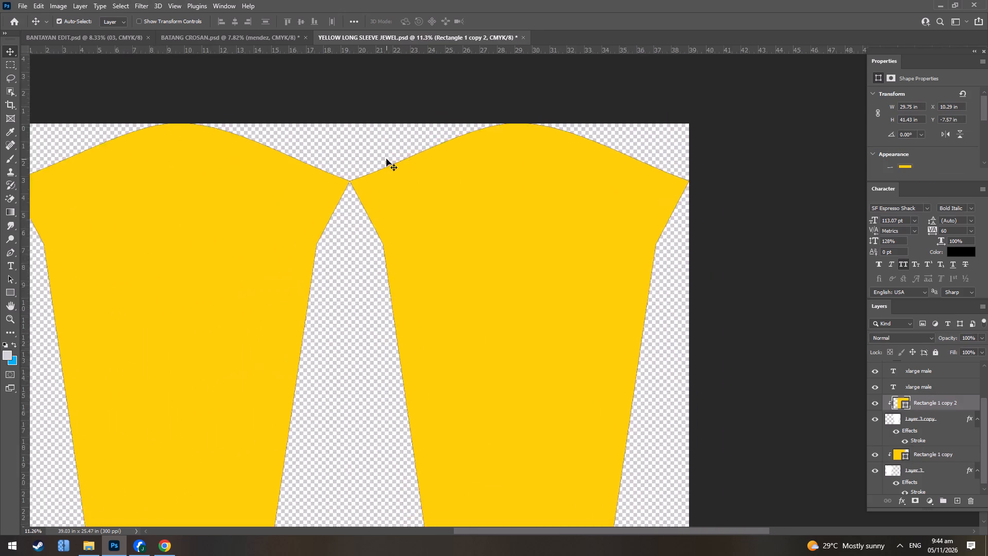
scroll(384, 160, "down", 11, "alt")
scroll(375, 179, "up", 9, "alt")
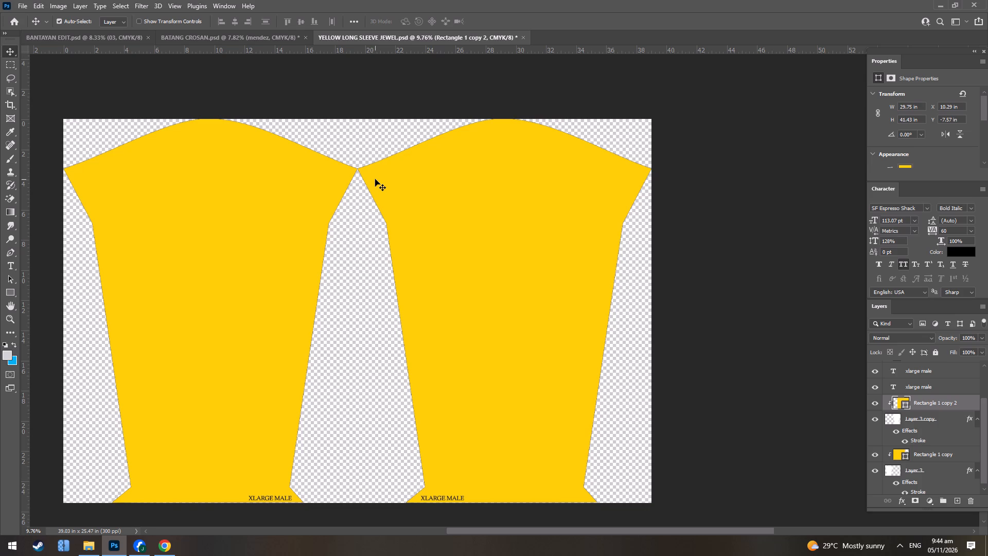
Switch to Chrome and pause the Avril Lavigne music video on YouTube.
key("alt+Tab")
key("alt+Tab")
key("alt+Tab")
left_click(164, 547)
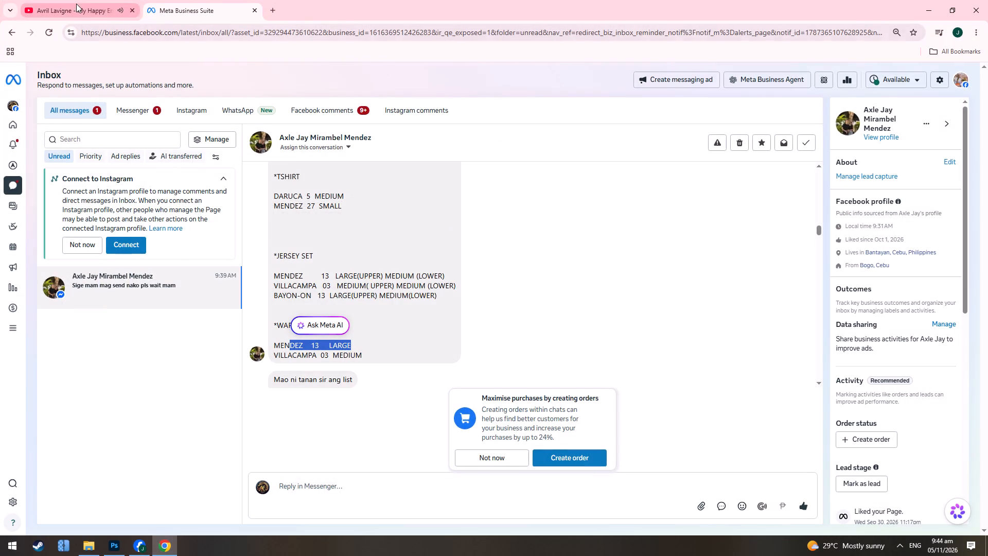
left_click(76, 4)
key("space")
Switch to Facebook, enlarge its window and minimise the chat containing the payment screenshot.
key("alt+Tab")
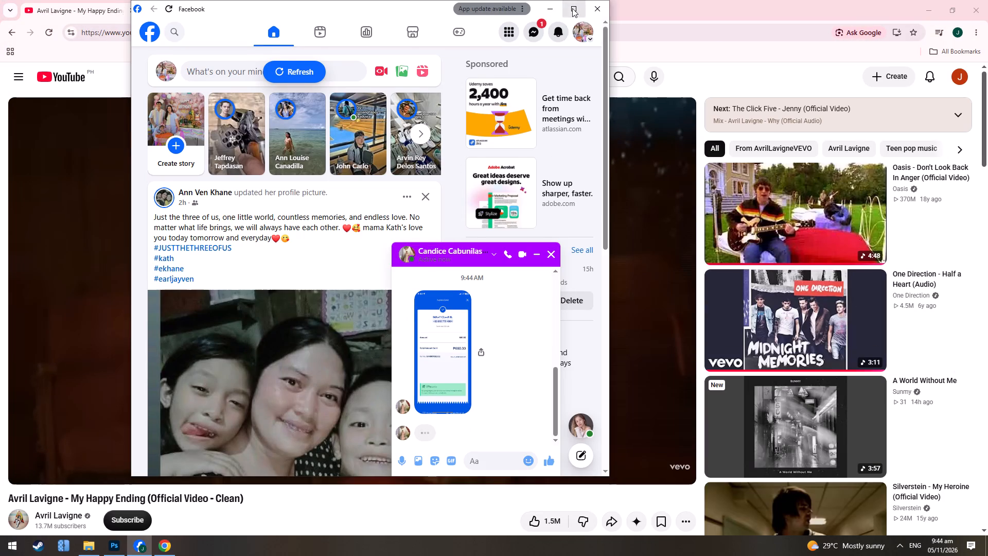
left_click(572, 8)
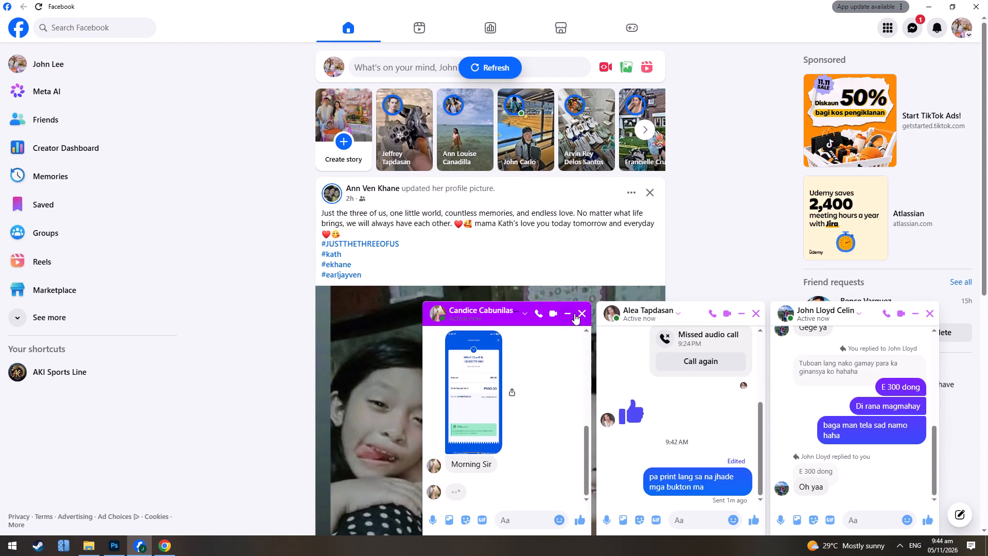
left_click(568, 313)
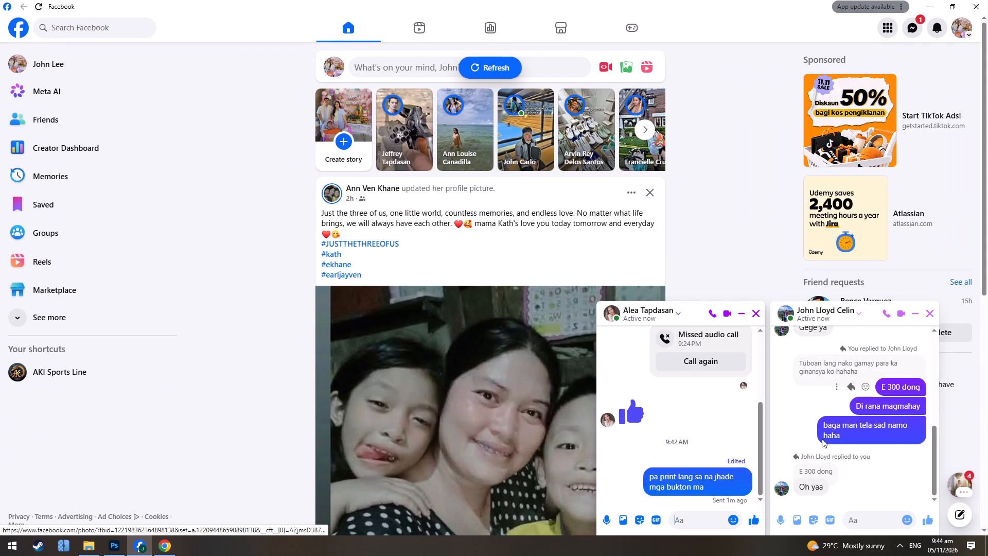
React with a heart to the "Oh yaa" chat message, review the conversation and close that chat.
left_click(838, 489)
left_click(784, 459)
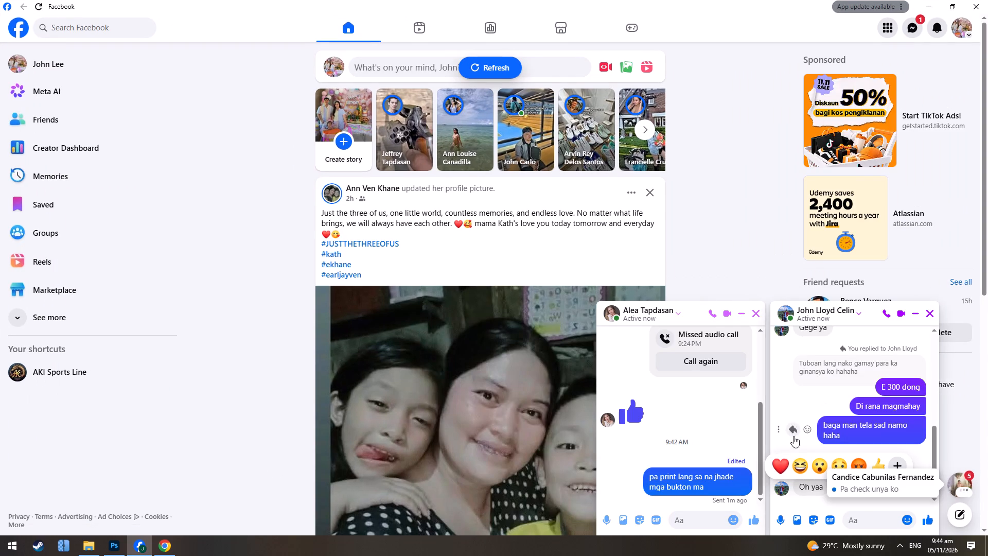
left_click(778, 465)
left_click_drag(854, 523, 858, 525)
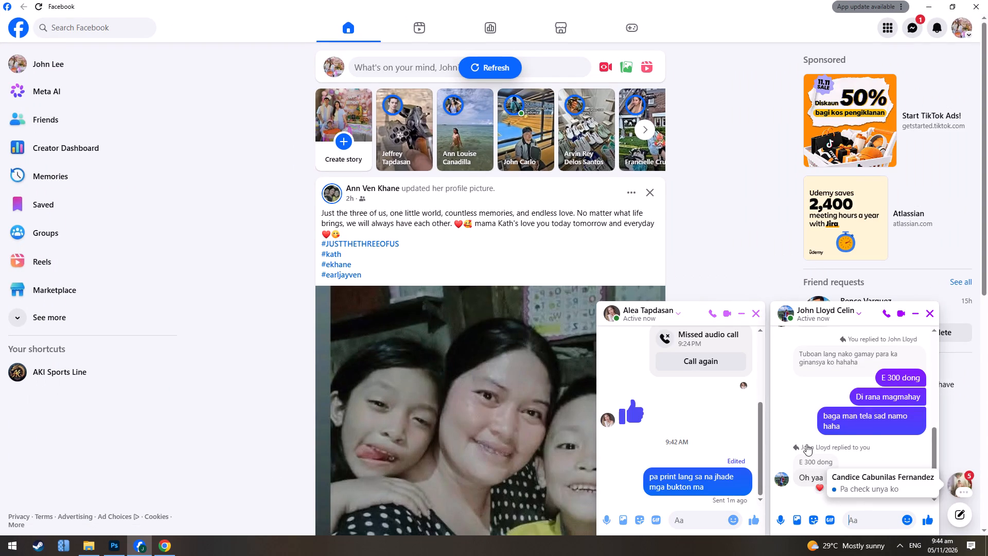
scroll(787, 375, "up", 2)
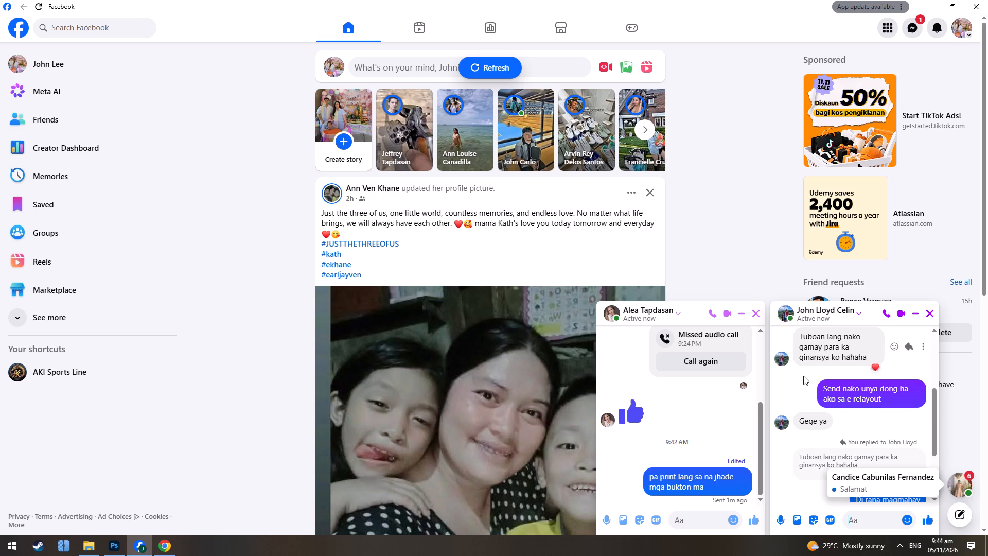
scroll(803, 376, "down", 7)
left_click(934, 314)
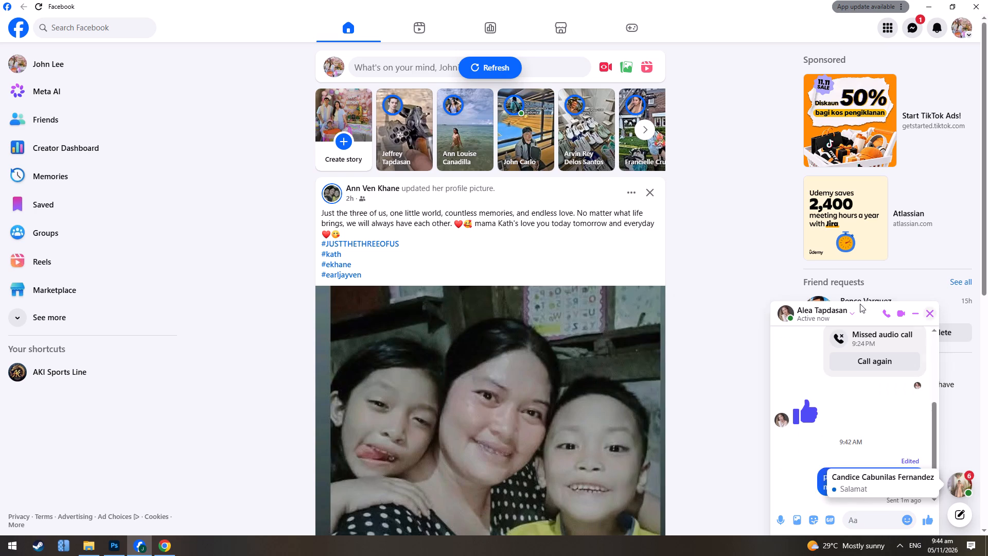
Switch back to Photoshop and open the fill colour of the left sleeve's yellow base shape in YELLOW LONG SLEEVE JEWEL.psd.
key("alt+Tab")
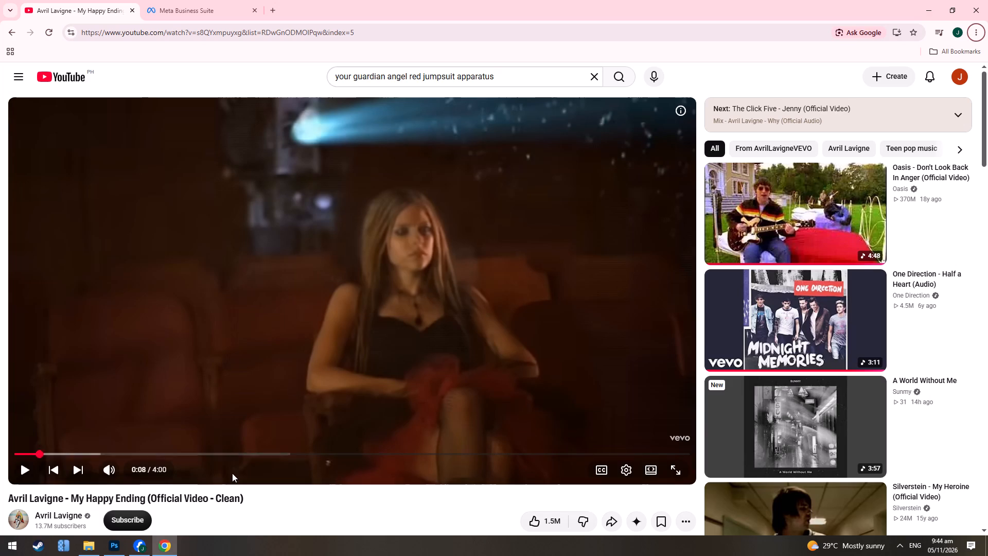
left_click(144, 544)
left_click(118, 545)
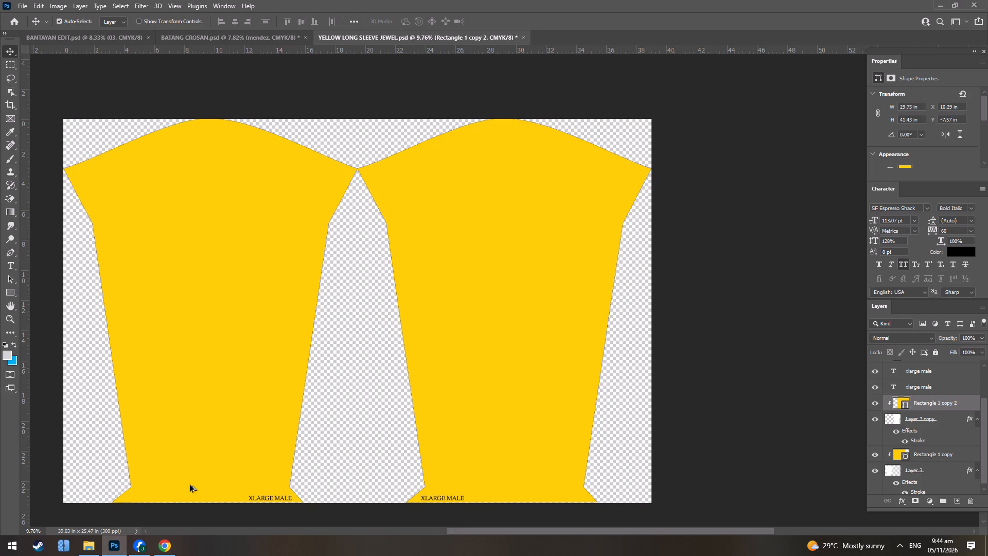
scroll(199, 477, "down", 3, "alt")
scroll(251, 435, "up", 3, "alt")
scroll(251, 435, "down", 3, "alt")
scroll(274, 364, "up", 1)
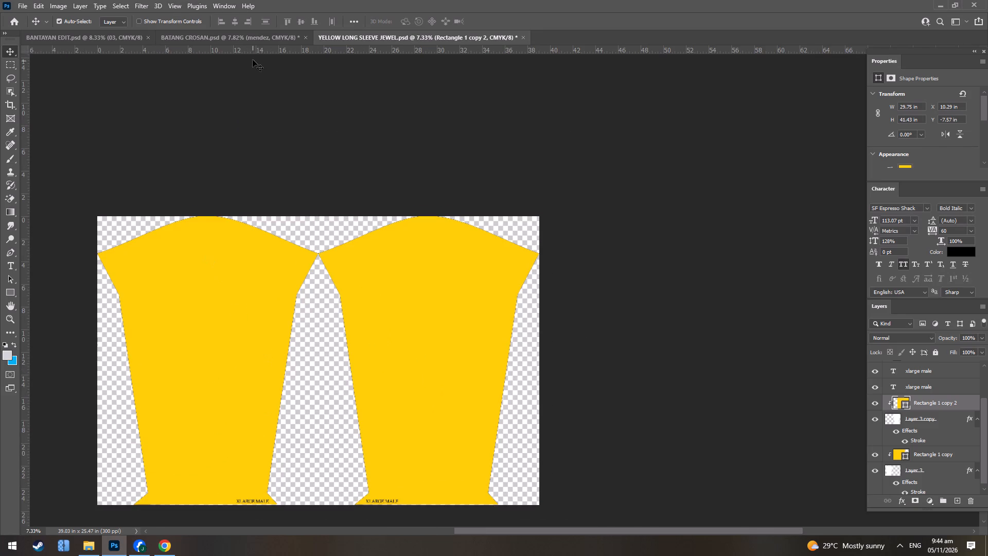
left_click(255, 41)
left_click(370, 36)
scroll(315, 366, "down", 3)
scroll(256, 400, "up", 1, "alt")
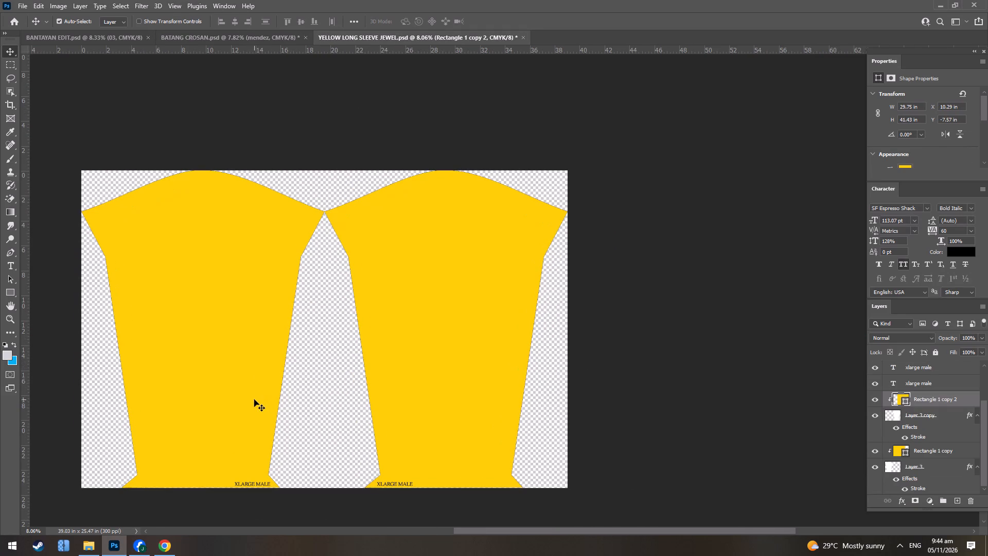
left_click(252, 397)
scroll(920, 136, "down", 1)
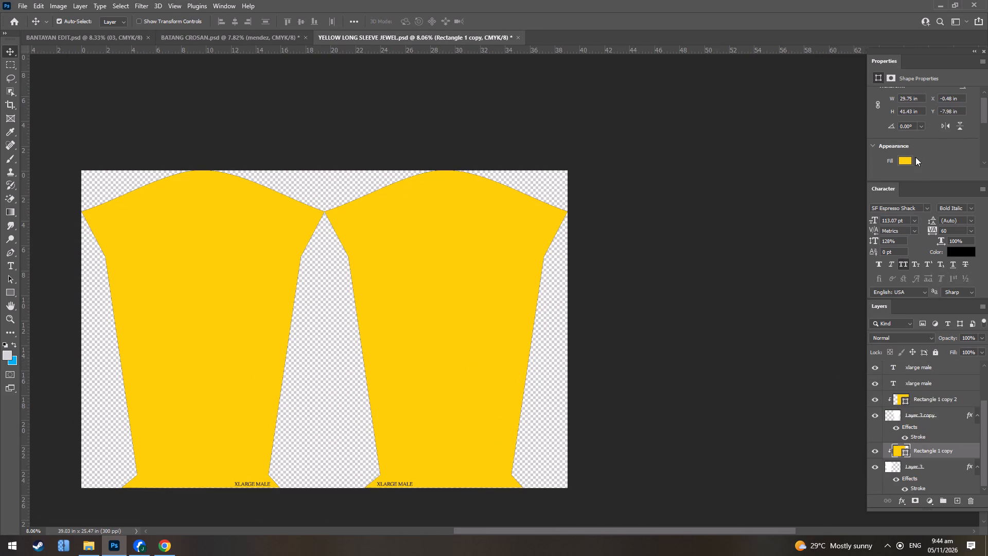
double_click(904, 454)
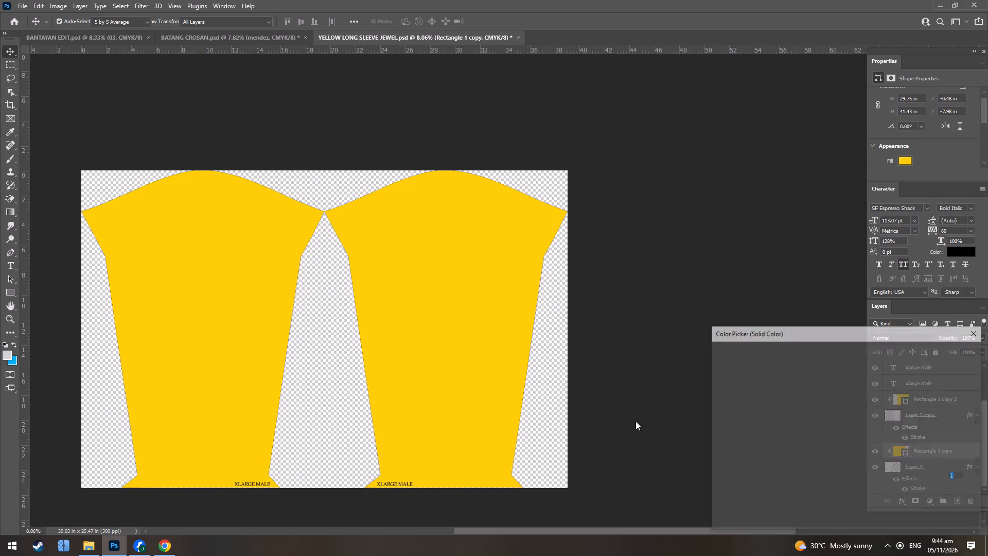
Change the fill of both yellow long-sleeve shapes, Rectangle 1 copy and Rectangle 1 copy 2, to white.
left_click_drag(764, 368, 611, 320)
left_click(949, 351)
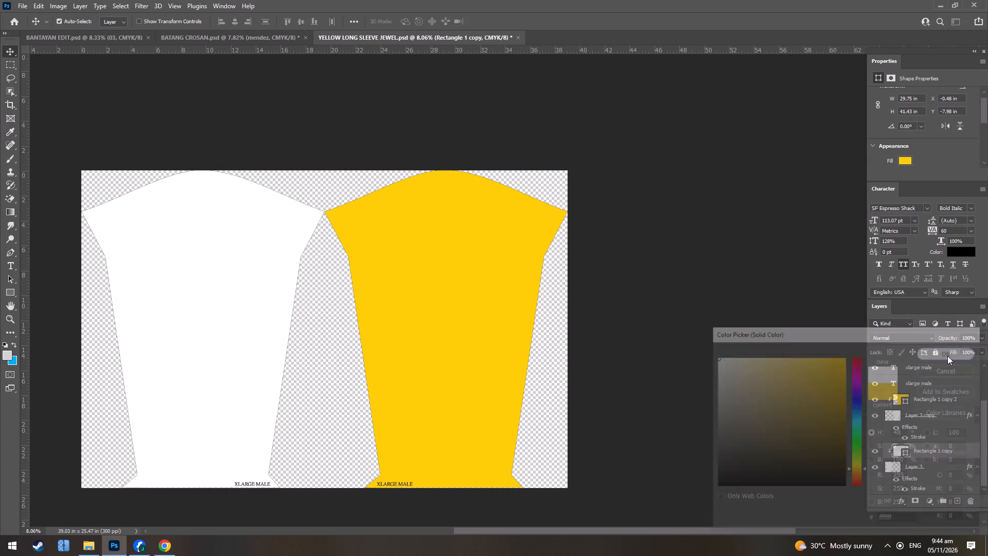
left_click(492, 363)
double_click(905, 402)
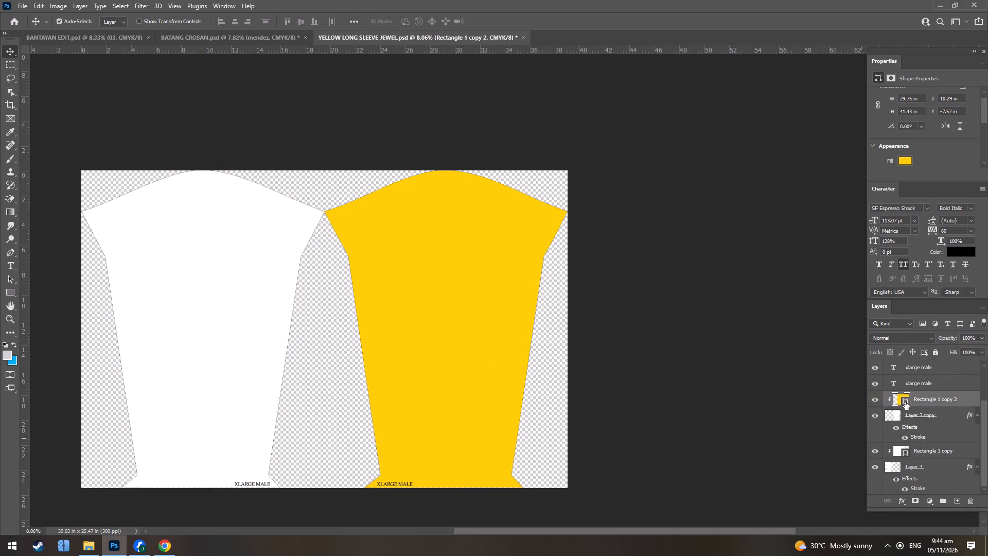
left_click_drag(749, 377, 586, 332)
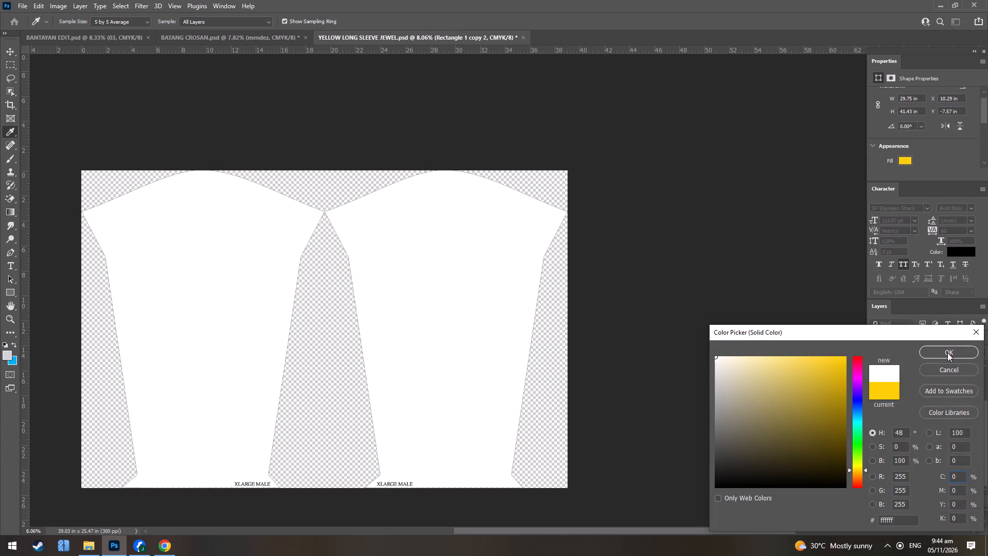
left_click(947, 353)
Copy the side pattern strip, Layer 16 copy 8, from BATANG CROSAN.psd into the YELLOW LONG SLEEVE JEWEL document.
left_click(248, 40)
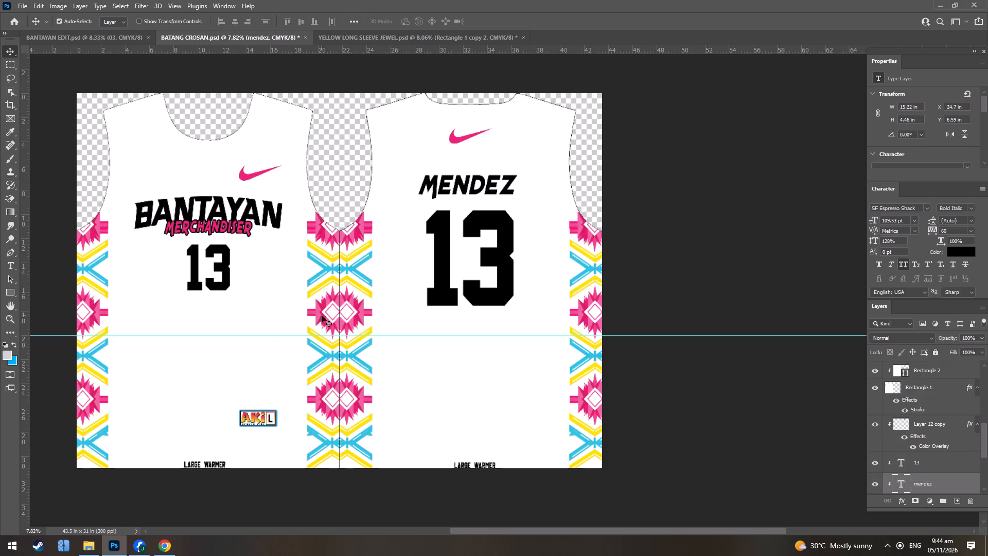
left_click(319, 315)
left_click_drag(927, 370, 433, 41)
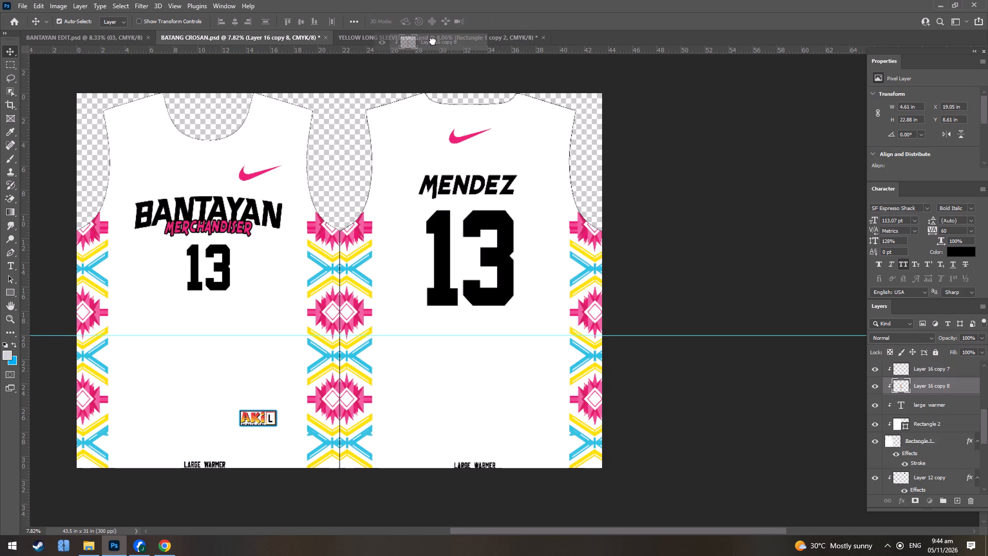
left_click_drag(433, 41, 173, 363)
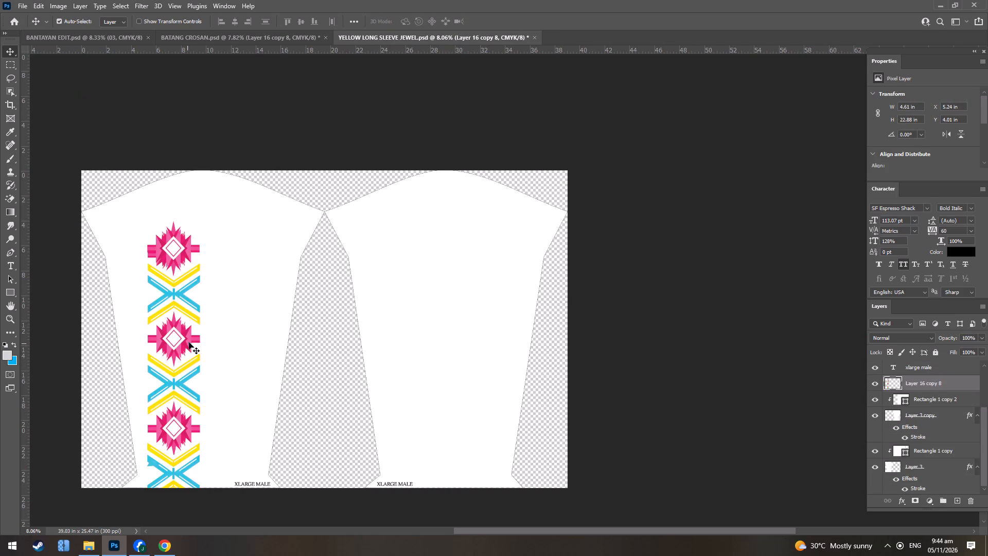
Position the pattern strip down the middle of the left sleeve, at about X 7.5 in, Y 1.3 in.
left_click_drag(190, 342, 216, 330)
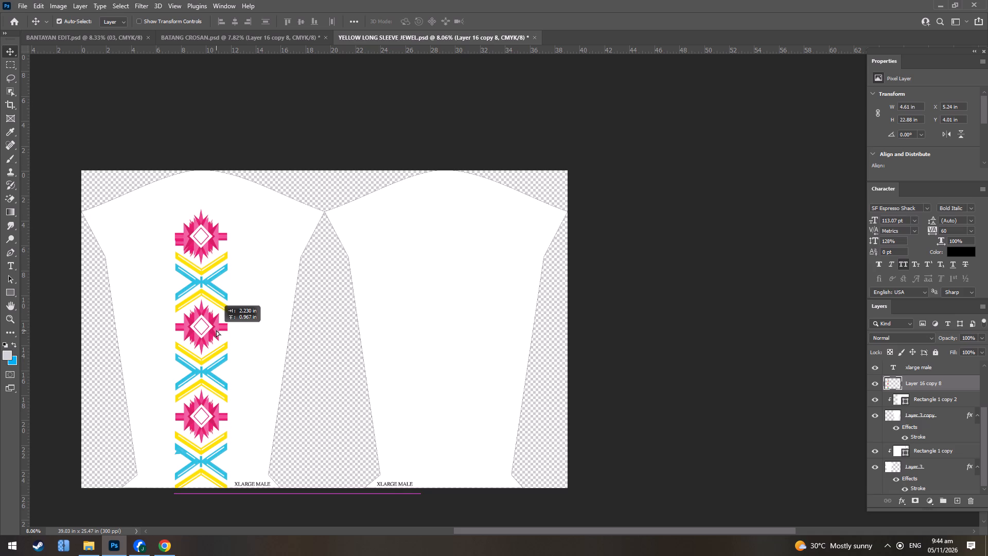
left_click_drag(216, 330, 218, 327)
key("ctrl+t")
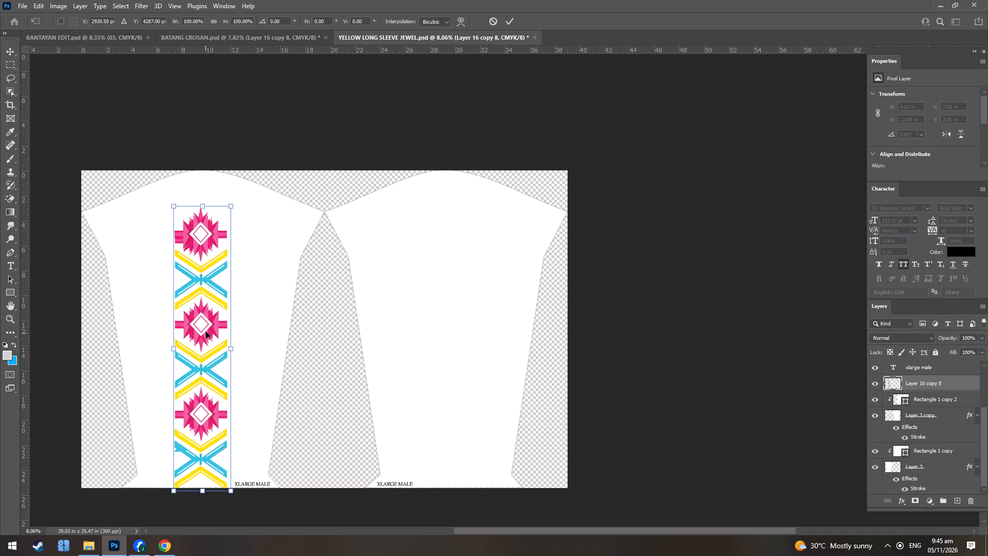
left_click_drag(208, 328, 210, 321)
left_click_drag(204, 198, 215, 165)
key("ctrl+z")
left_click_drag(213, 275, 220, 263)
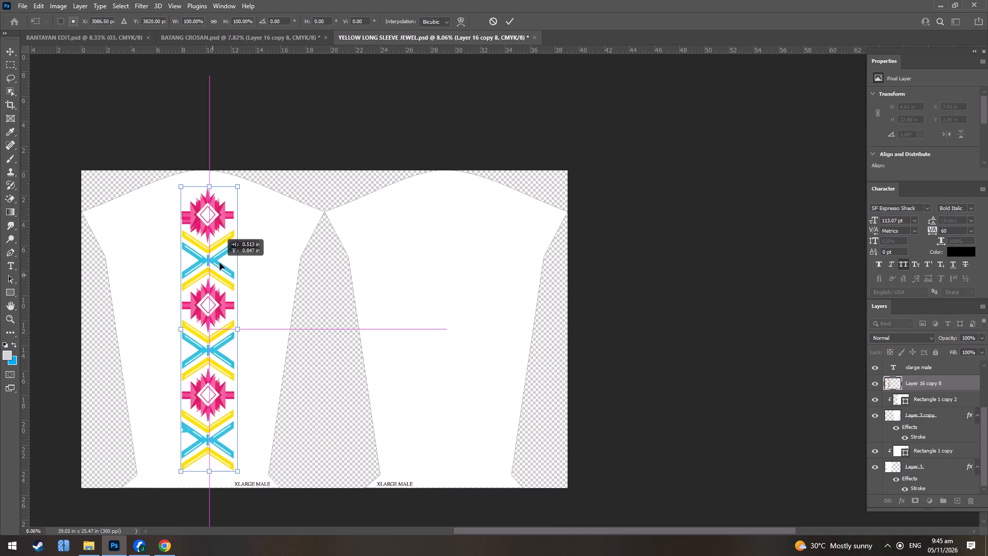
left_click_drag(220, 263, 214, 265)
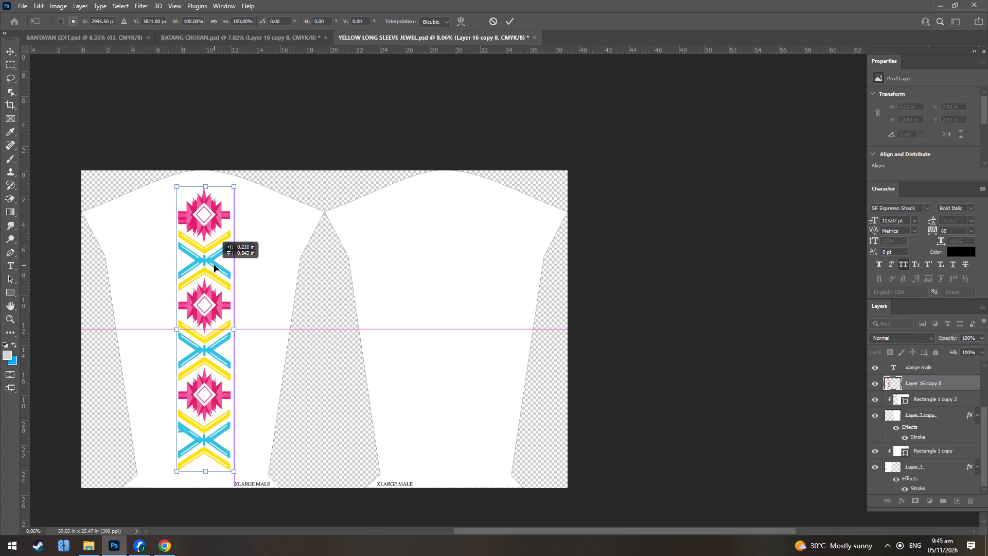
left_click_drag(214, 265, 214, 265)
key("Return")
Duplicate the pattern strip onto the middle of the right sleeve, at about X 27.2 in, Y 1.3 in.
scroll(228, 318, "down", 3, "alt")
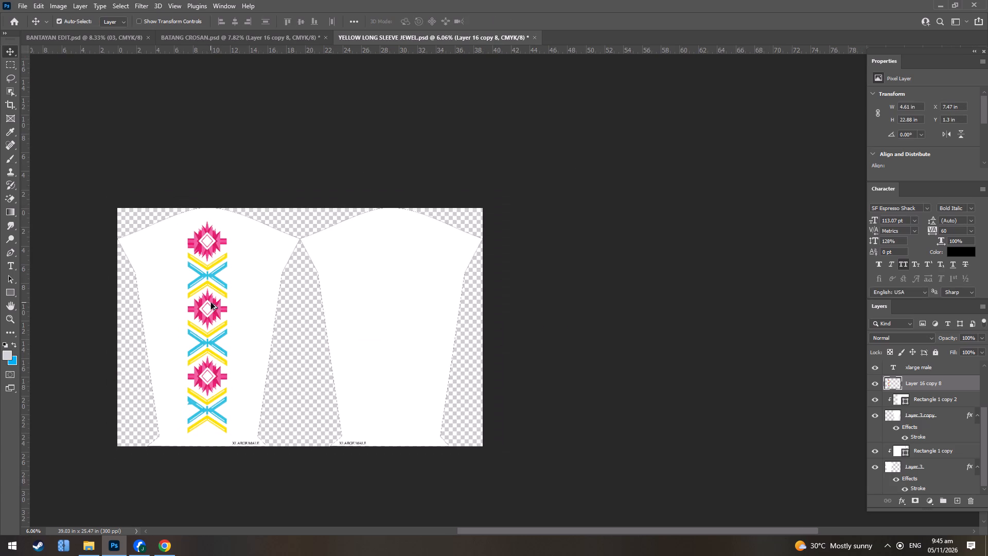
left_click_drag(217, 304, 404, 306, "alt")
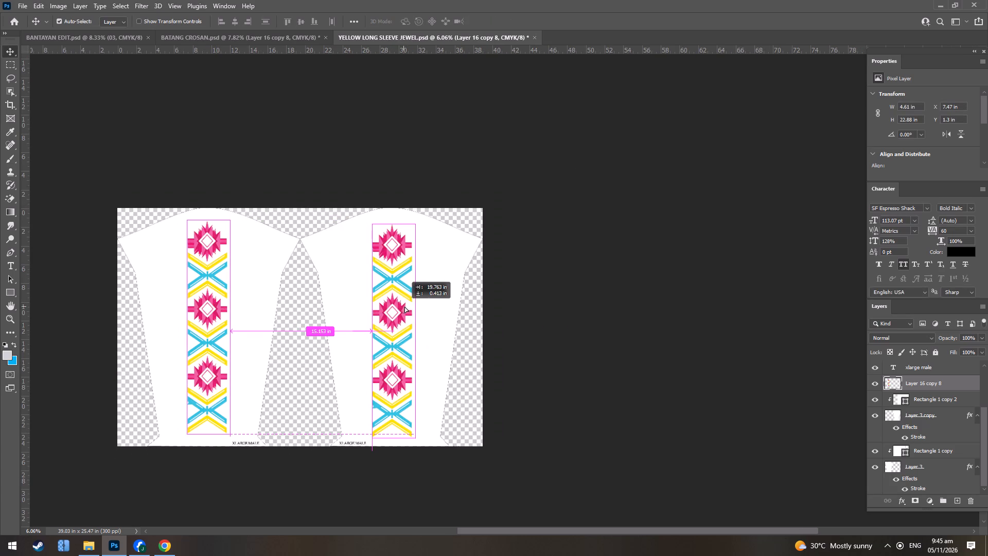
left_click_drag(404, 306, 399, 305, "alt")
scroll(393, 311, "up", 2, "alt")
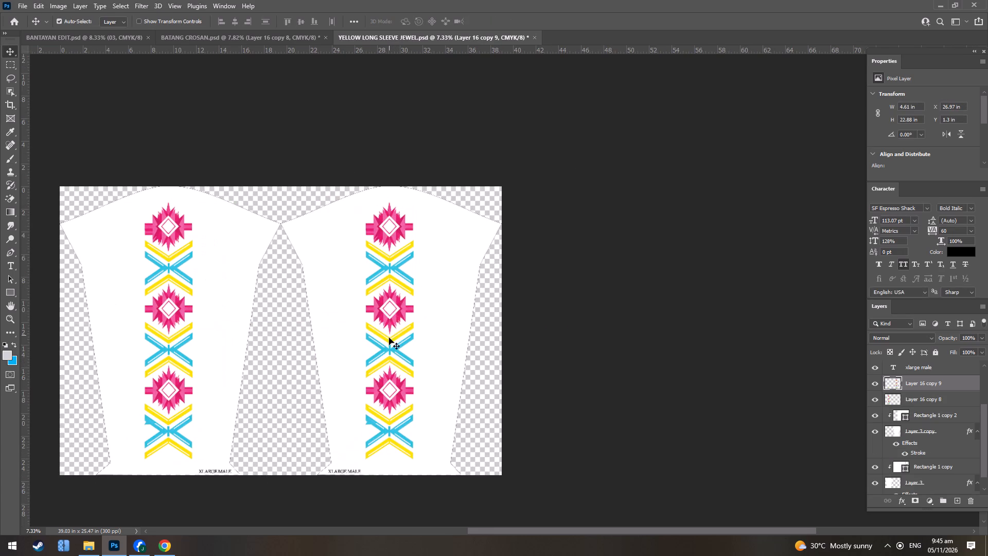
left_click(395, 316)
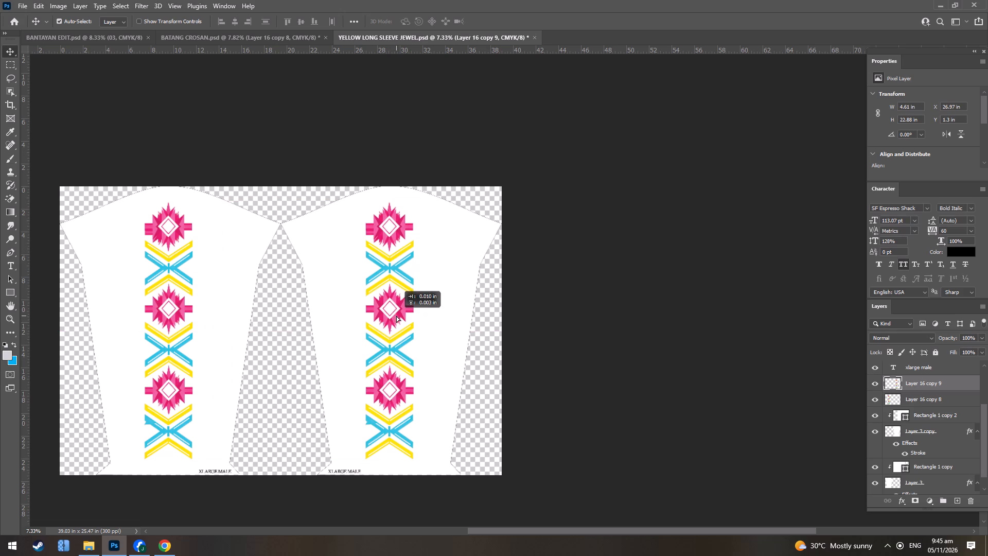
scroll(450, 323, "up", 4, "alt")
left_click(385, 302)
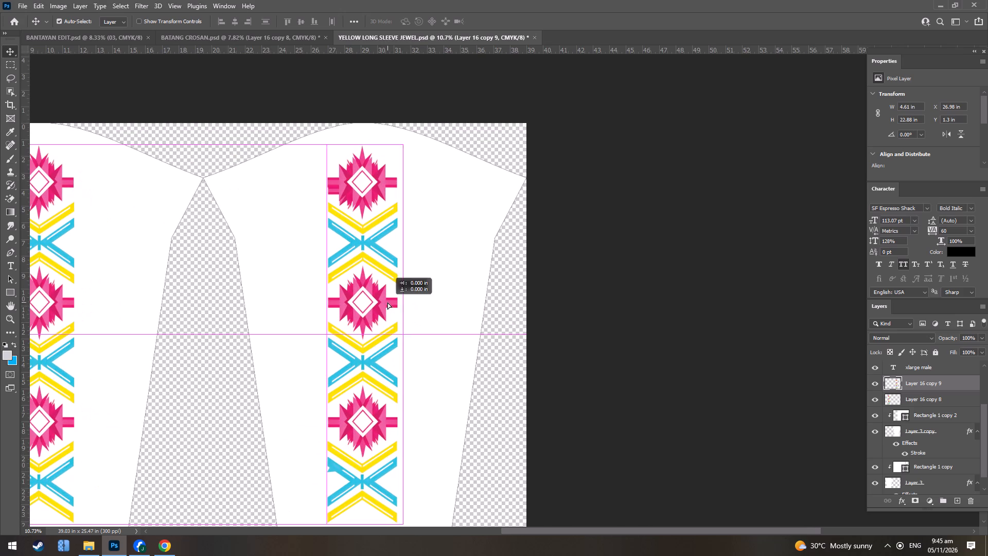
scroll(375, 298, "down", 8, "alt")
scroll(329, 335, "up", 3, "alt")
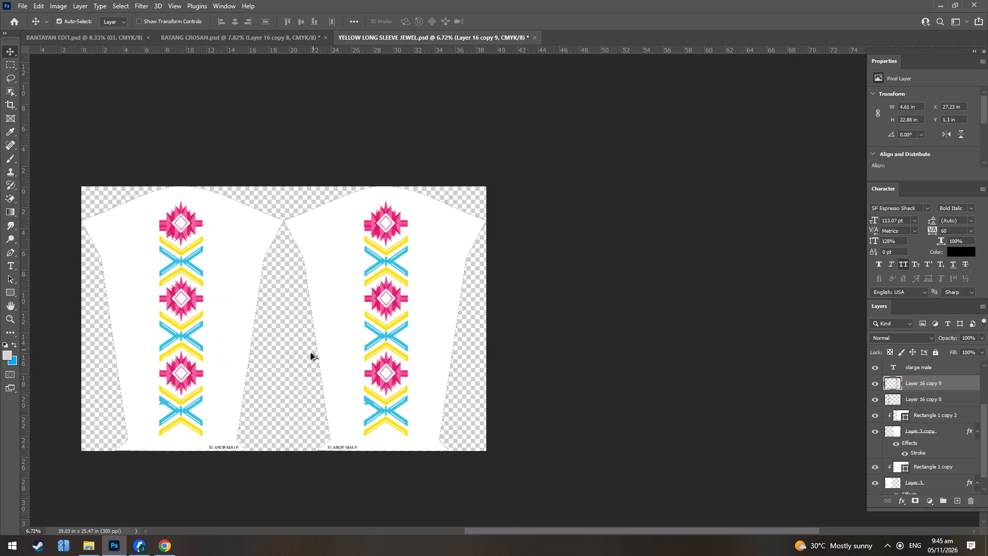
scroll(310, 357, "up", 2, "alt")
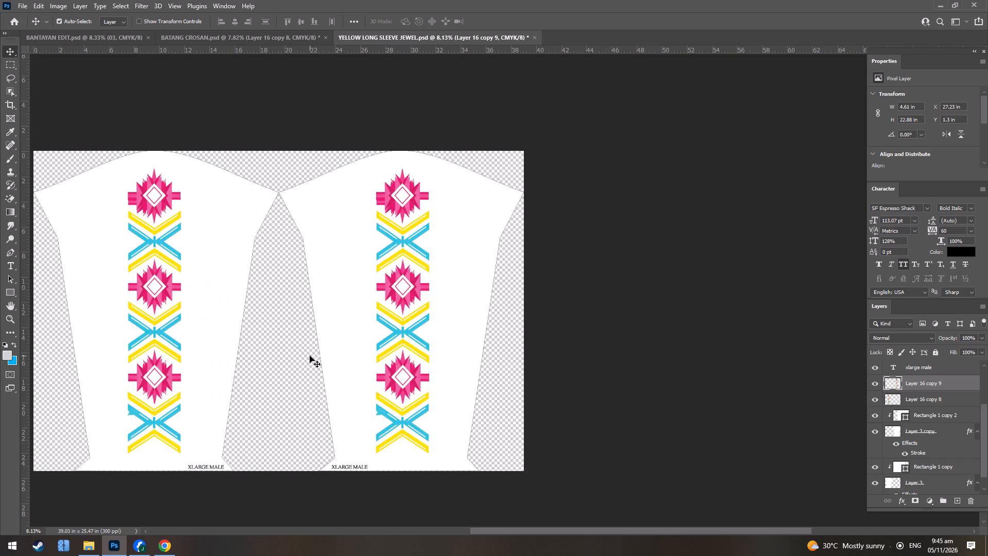
Resize the image to 39.1 in wide and 25 in high.
key("ctrl+alt+i")
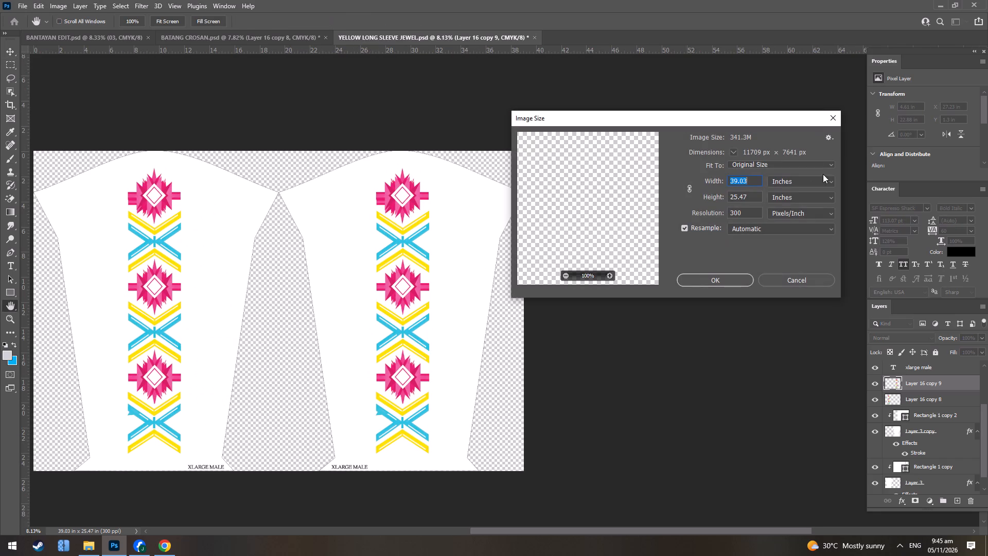
key("Right")
left_click(748, 184)
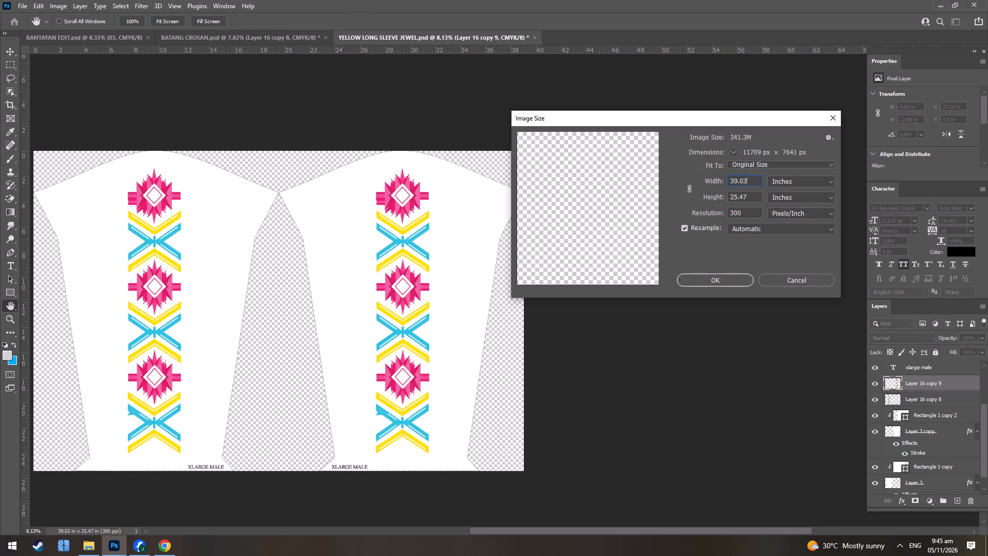
key("BackSpace")
key("BackSpace")
key("1")
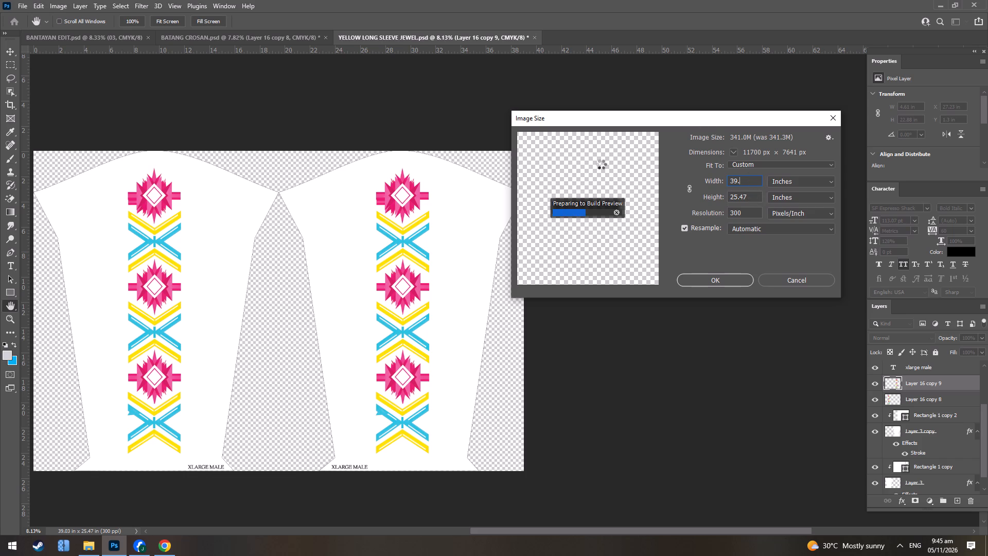
left_click(751, 201)
key("Right")
key("BackSpace")
key("BackSpace")
key("BackSpace")
key("Return")
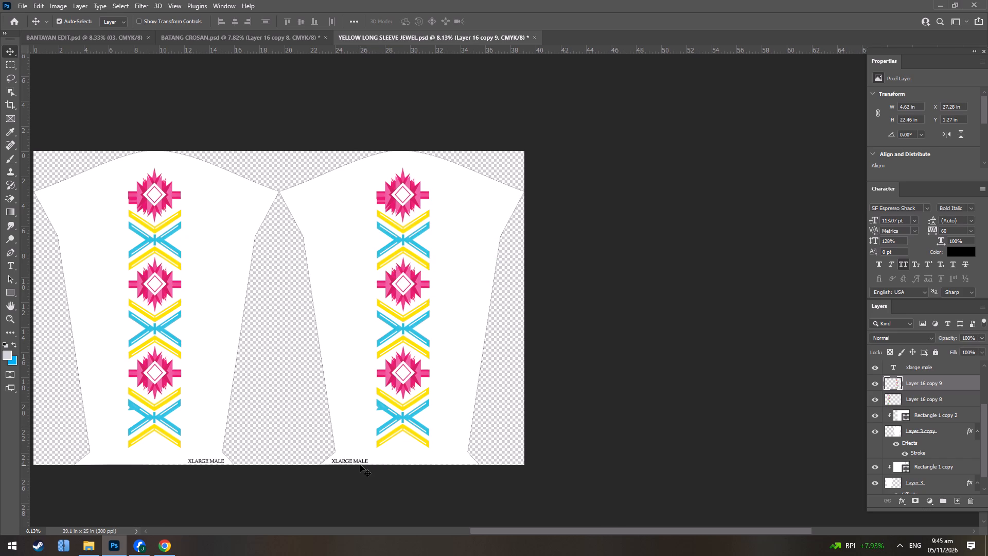
Check the warmer sizes in the customer's Meta Business Suite order list, and resize the long-sleeve image to 38.1 in wide and 24 in high.
key("ctrl+alt+i")
key("alt+Tab")
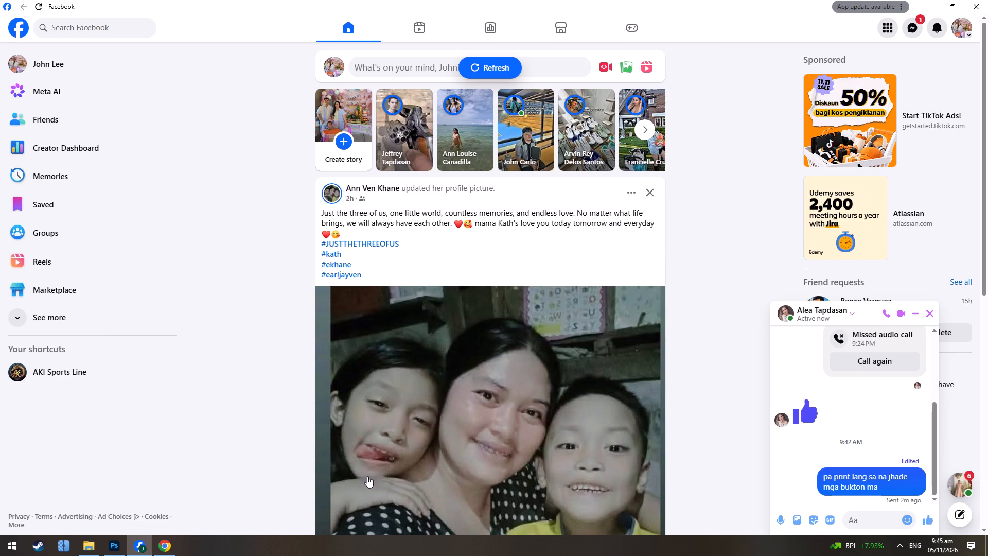
key("alt+Tab")
left_click(158, 551)
left_click(197, 0)
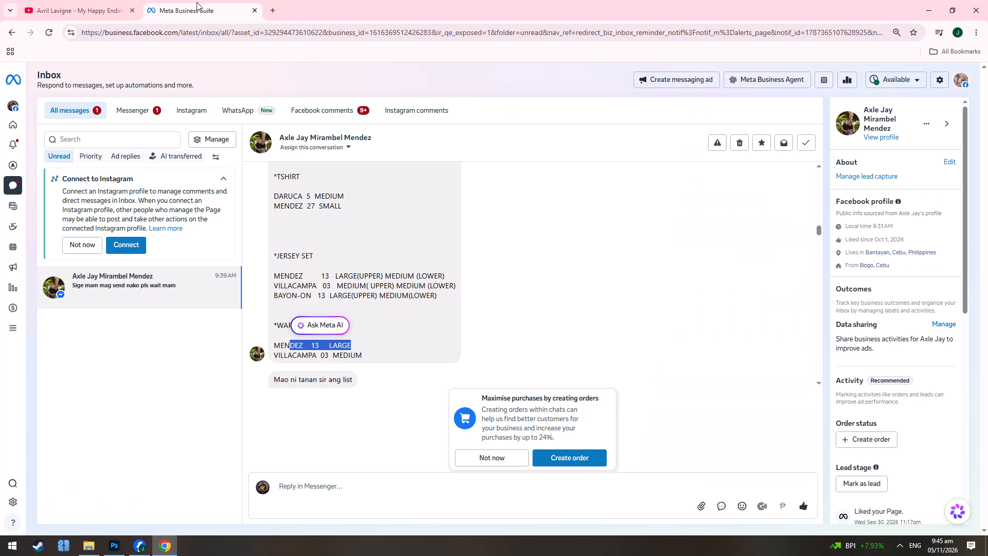
key("alt+Tab")
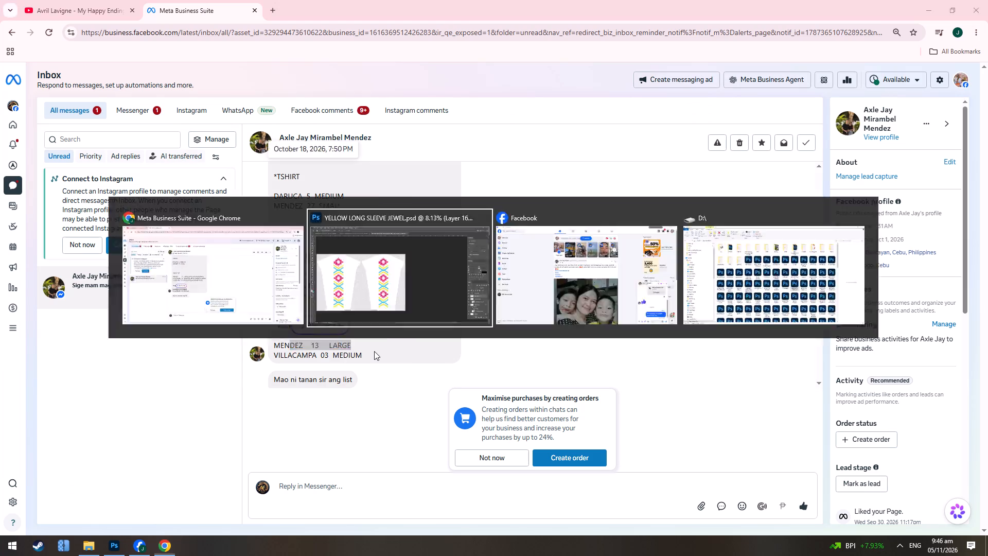
left_click(749, 192)
key("Right")
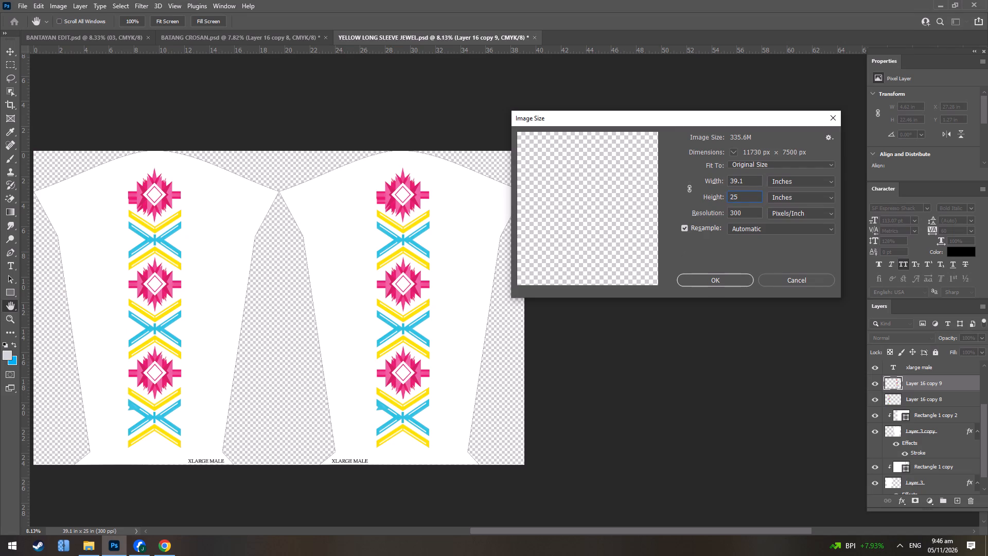
key("BackSpace")
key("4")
left_click(740, 181)
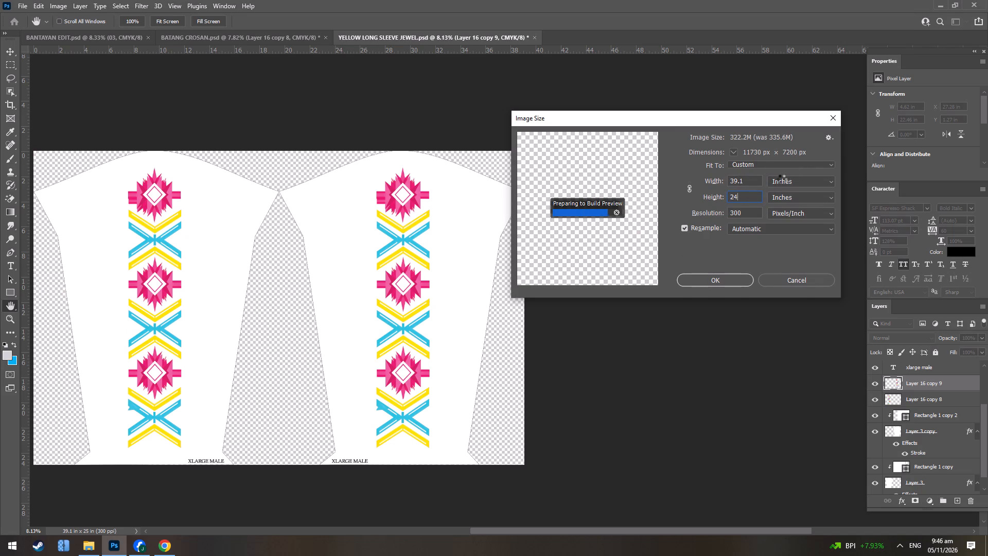
key("Left")
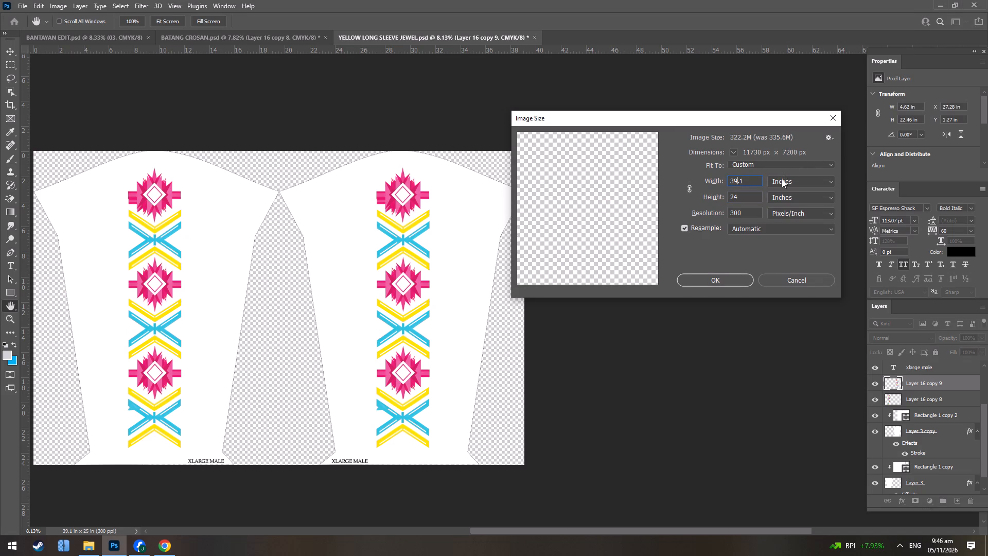
key("BackSpace")
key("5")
key("BackSpace")
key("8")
key("Return")
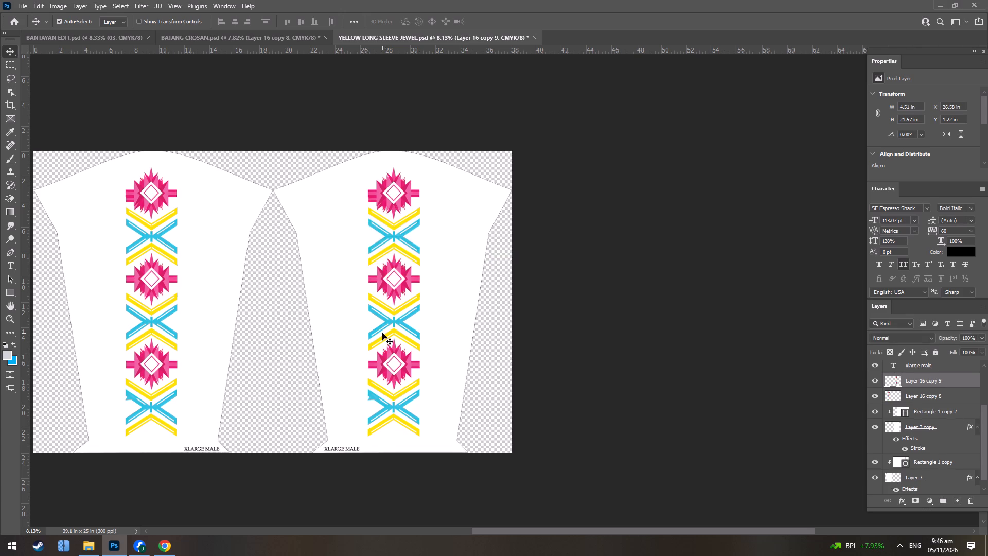
Change the size label at the hem of the right sleeve to "large male".
double_click(343, 447)
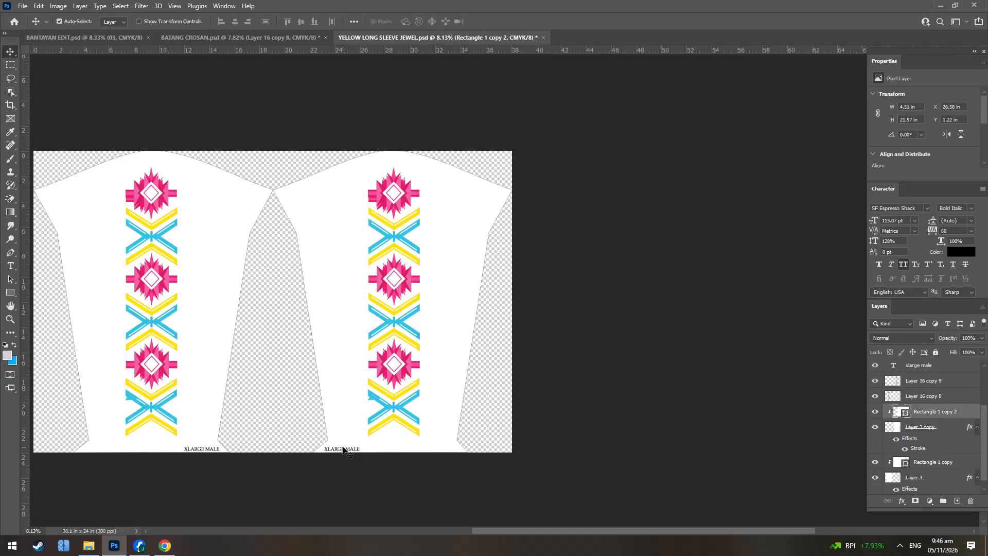
double_click(343, 449)
key("Left")
key("Right")
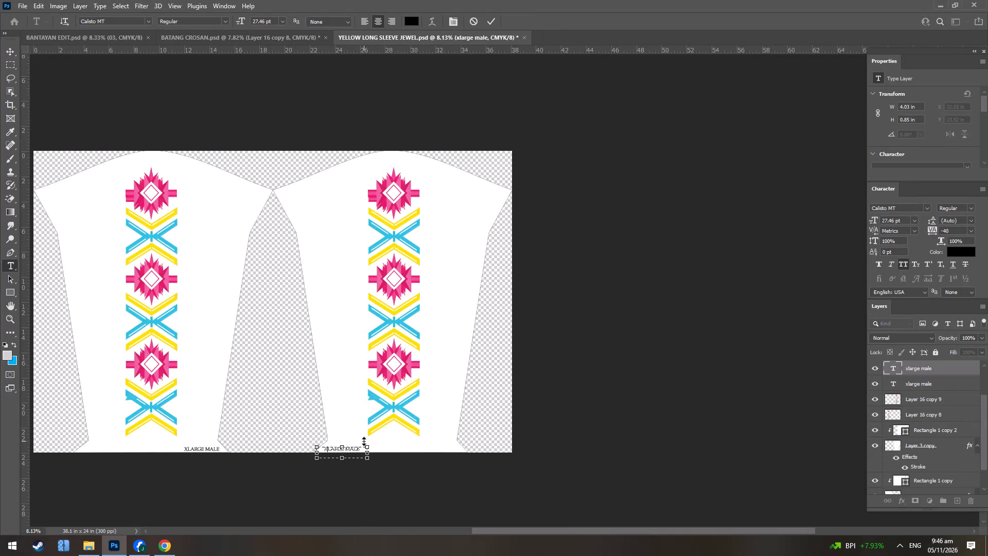
key("BackSpace")
key("Return")
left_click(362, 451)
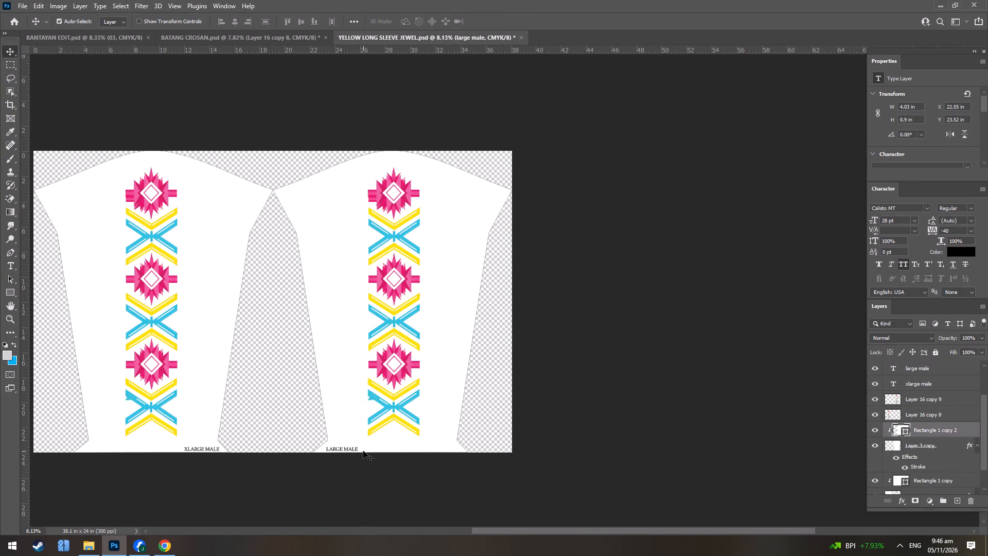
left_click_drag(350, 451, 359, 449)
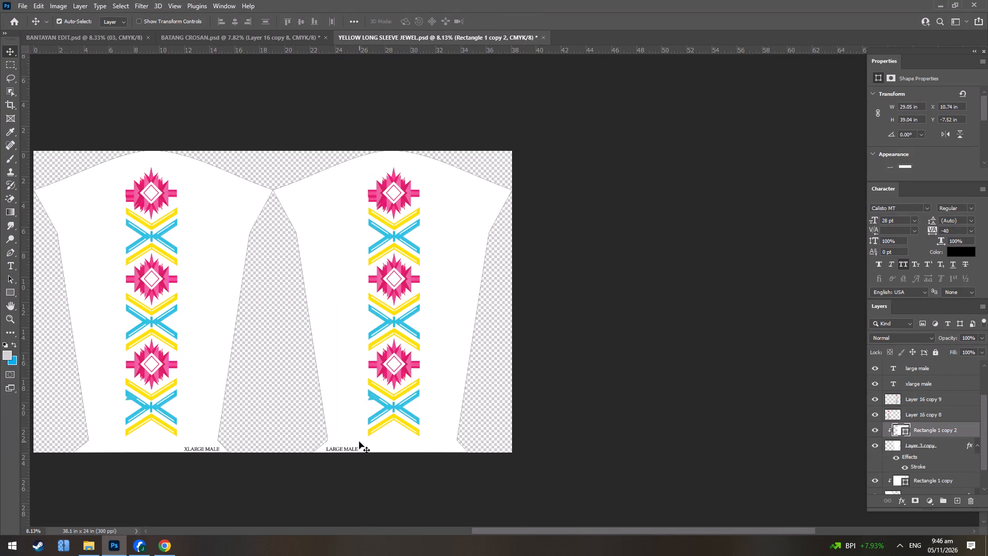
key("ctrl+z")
Shrink the white shape Rectangle 1 copy 2 to just cover the right sleeve, about 20 by 25.4 in.
left_click(371, 496)
left_click(375, 446)
key("ctrl+t")
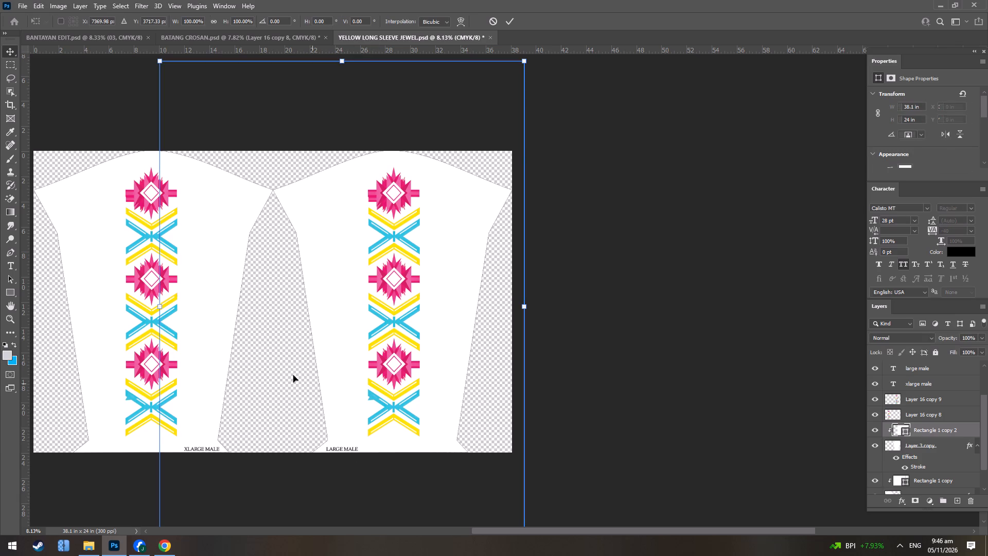
left_click_drag(162, 307, 271, 326)
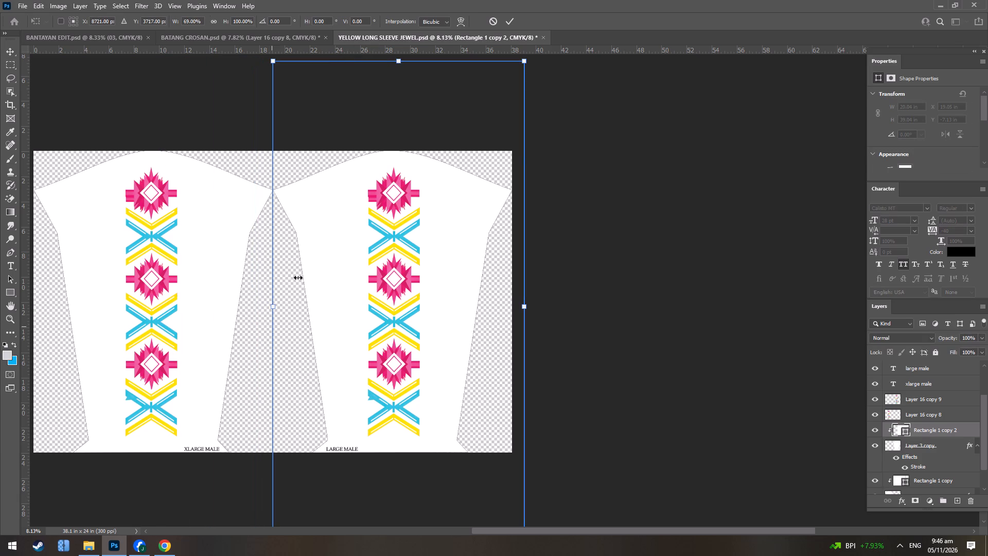
left_click_drag(400, 61, 393, 143)
scroll(411, 429, "down", 8)
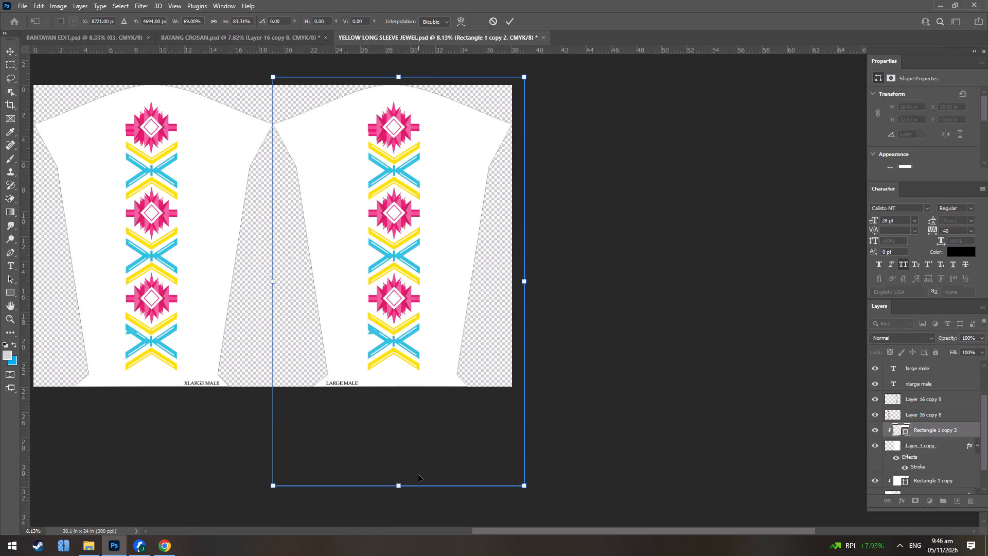
left_click_drag(402, 488, 420, 398)
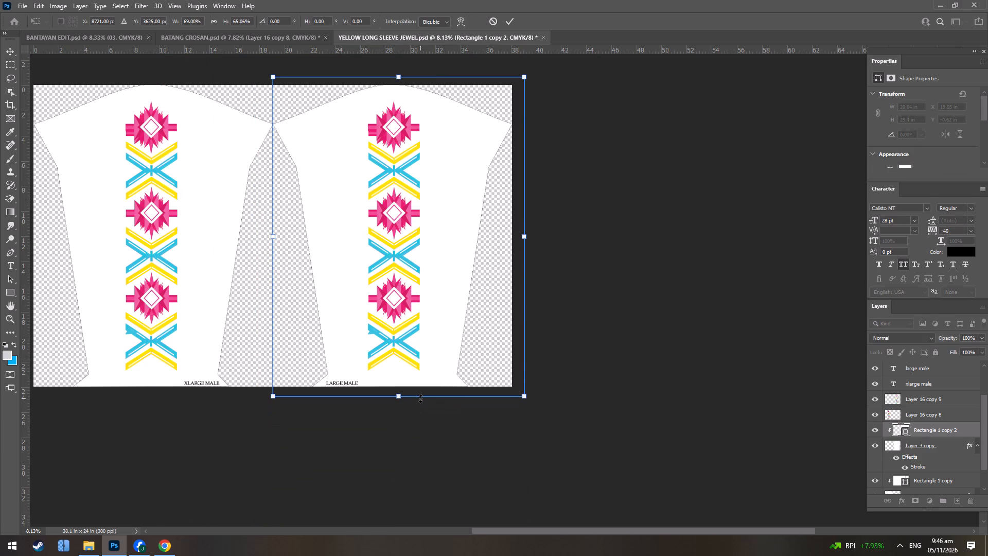
key("Return")
Move the size labels of both sleeves along the hem so each sits centred beneath its pattern strip.
left_click_drag(346, 384, 385, 384)
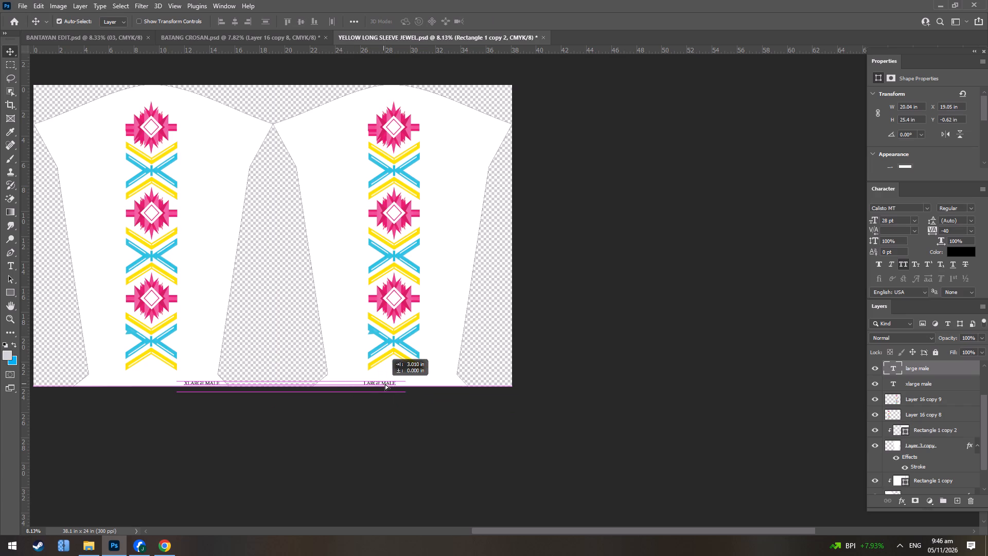
left_click_drag(385, 384, 396, 384)
left_click_drag(195, 381, 178, 381)
key("ctrl+z")
left_click_drag(202, 384, 169, 381)
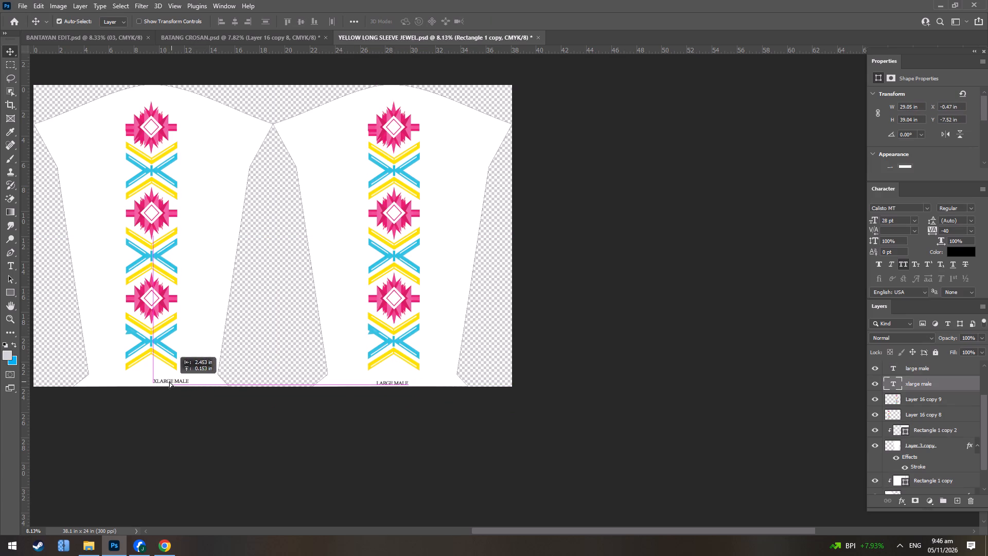
left_click_drag(169, 381, 155, 384)
Change the size label at the hem of the left sleeve to "large male".
double_click(155, 384)
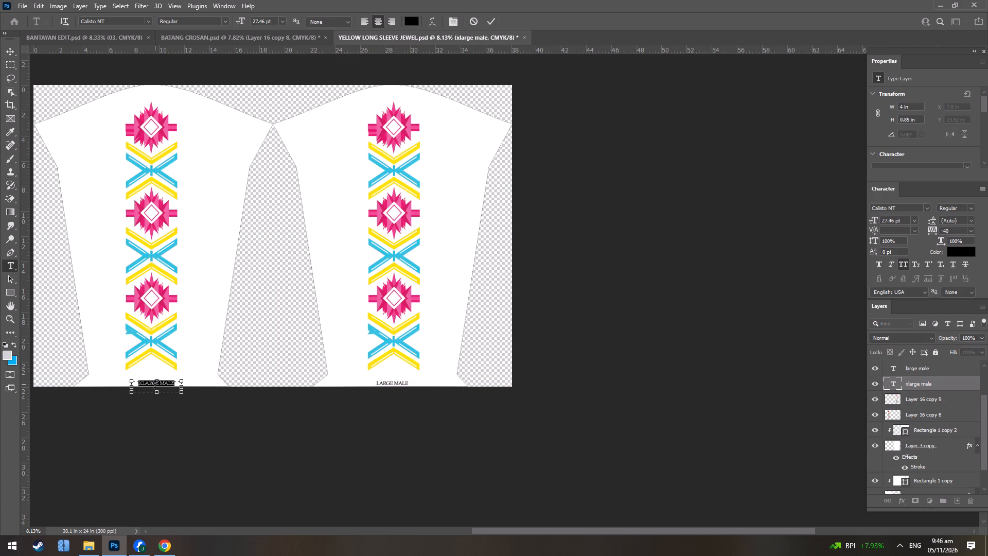
key("Left")
key("Right")
key("BackSpace")
key("Return")
Shrink the white shape Rectangle 1 copy to just cover the left sleeve, about 20 by 25.4 in.
scroll(155, 384, "down", 4, "alt")
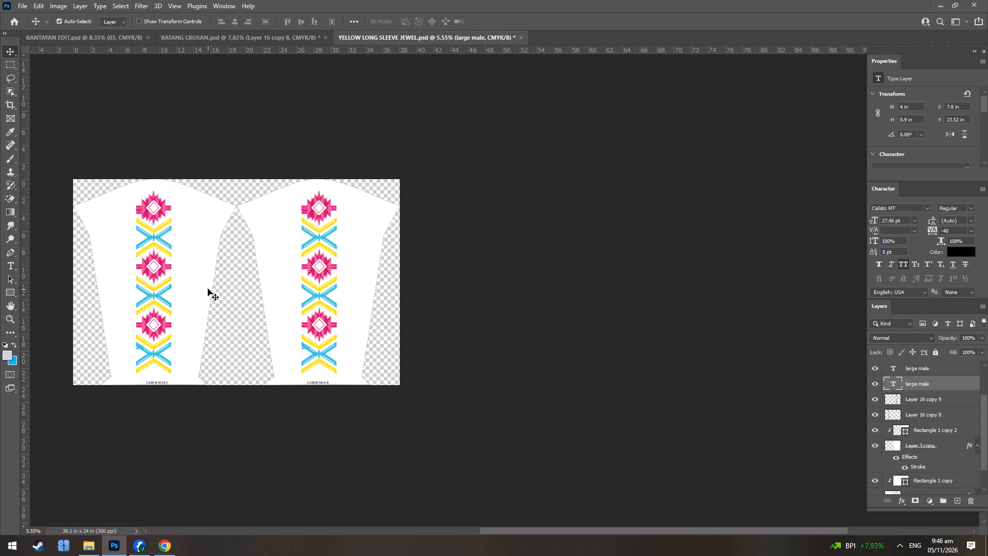
left_click(204, 283)
key("ctrl+t")
left_click_drag(192, 114, 186, 170)
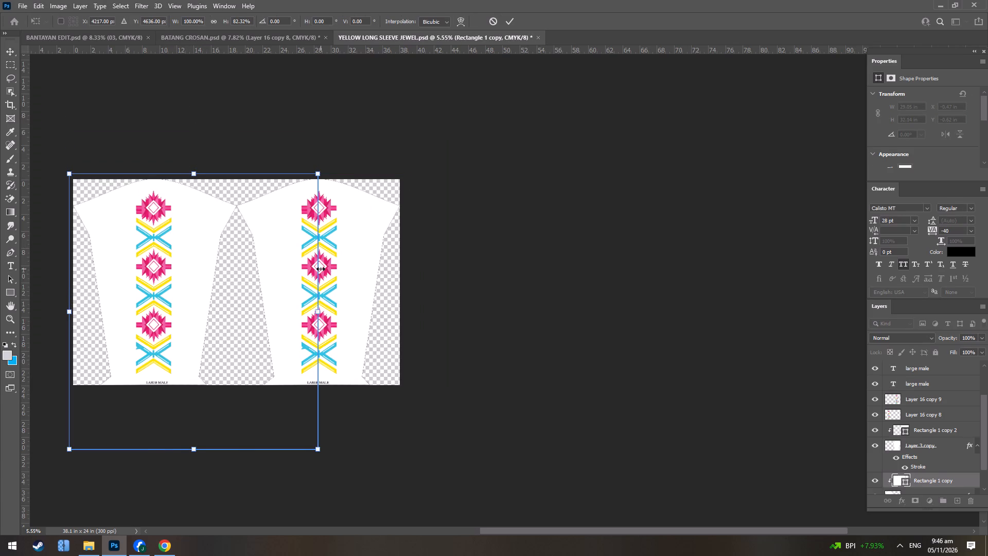
left_click_drag(321, 269, 243, 250)
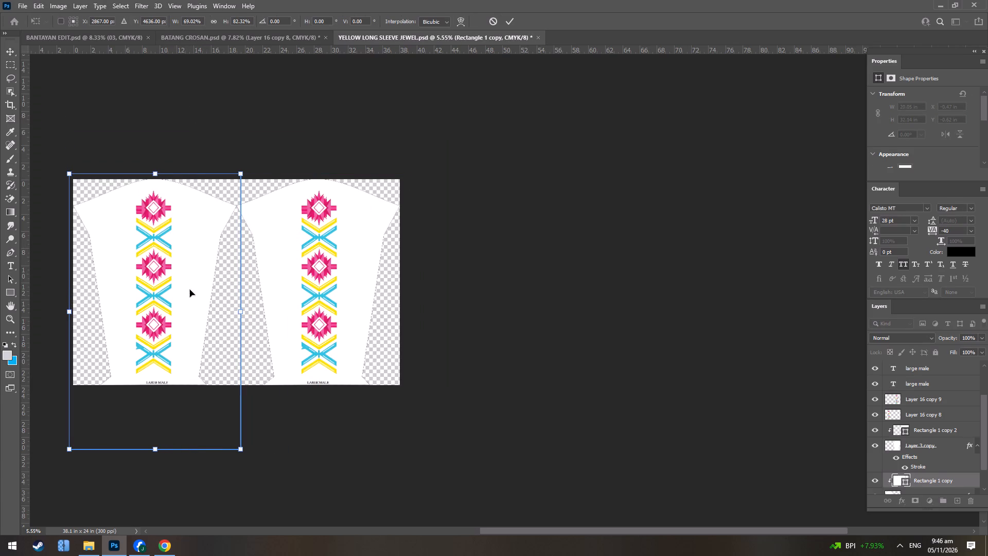
left_click_drag(160, 451, 164, 392)
key("Return")
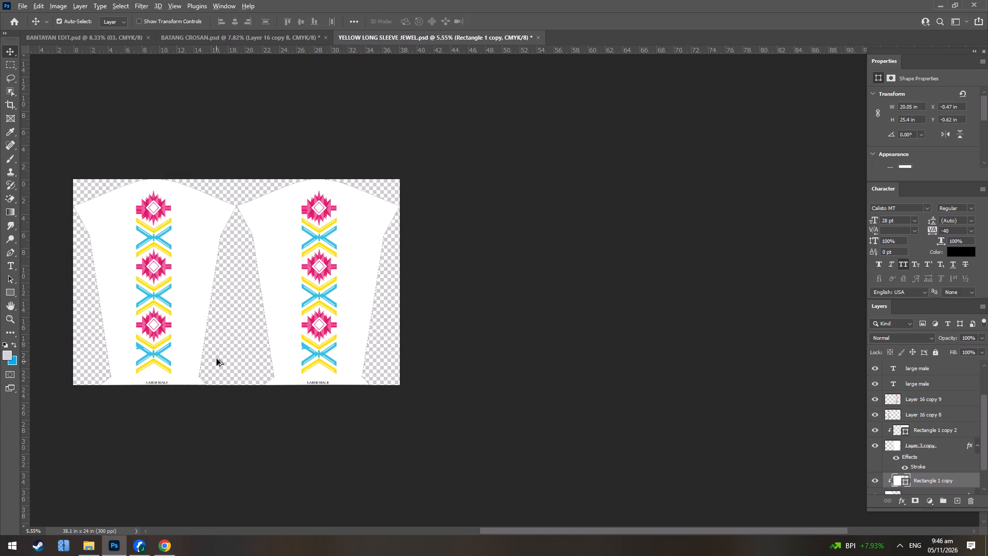
Save a JPEG copy of the long sleeve layout as "LARGE longsleeve" in the ..mv folder on New Volume (D:).
scroll(213, 346, "up", 3, "alt")
key("ctrl+alt+s")
double_click(312, 109)
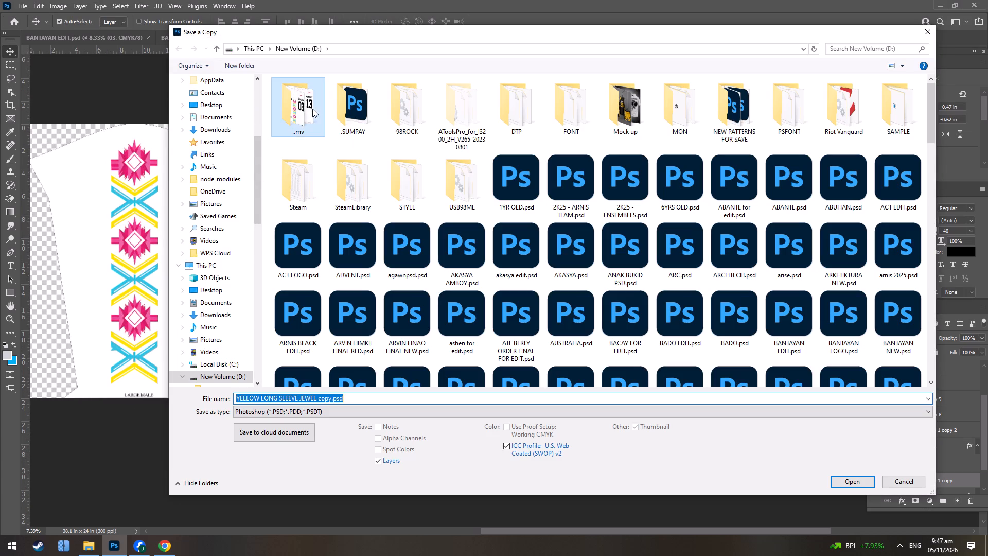
left_click(330, 409)
left_click(306, 457)
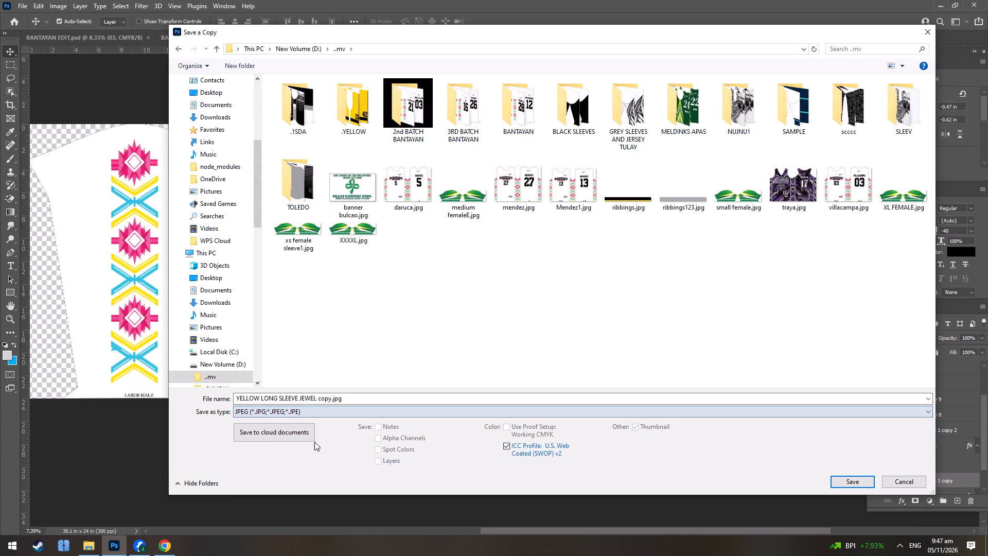
left_click(337, 399)
type("LARGE")
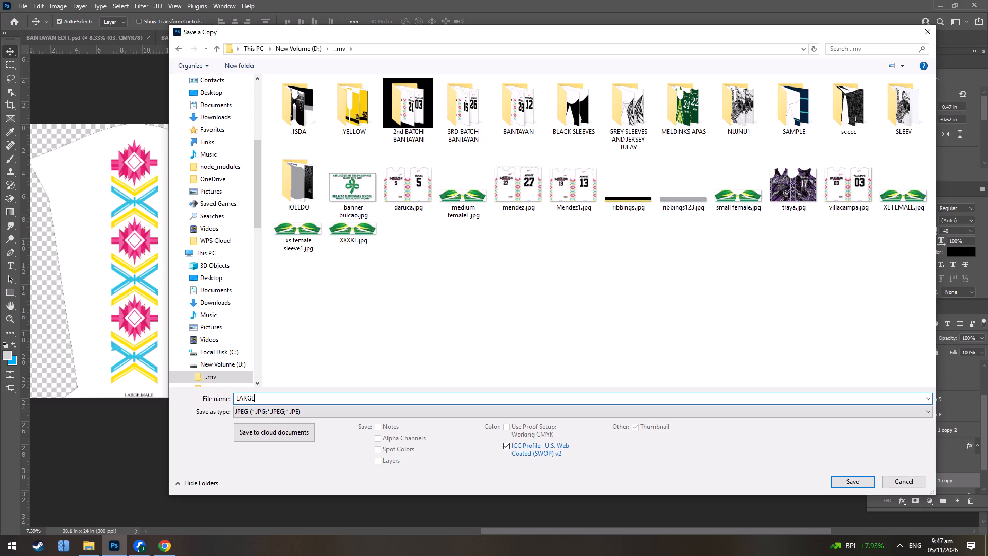
key("space")
type("longsleeve")
key("Return")
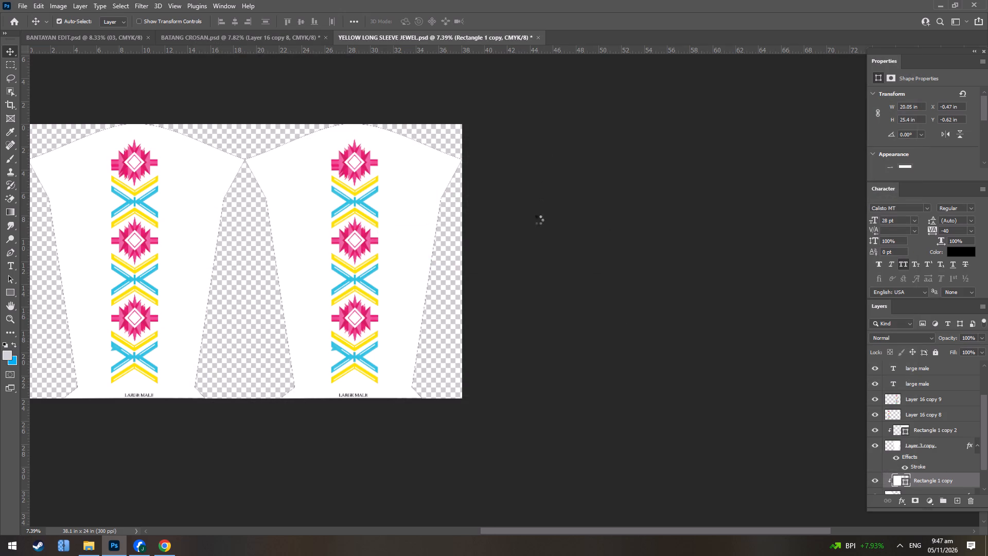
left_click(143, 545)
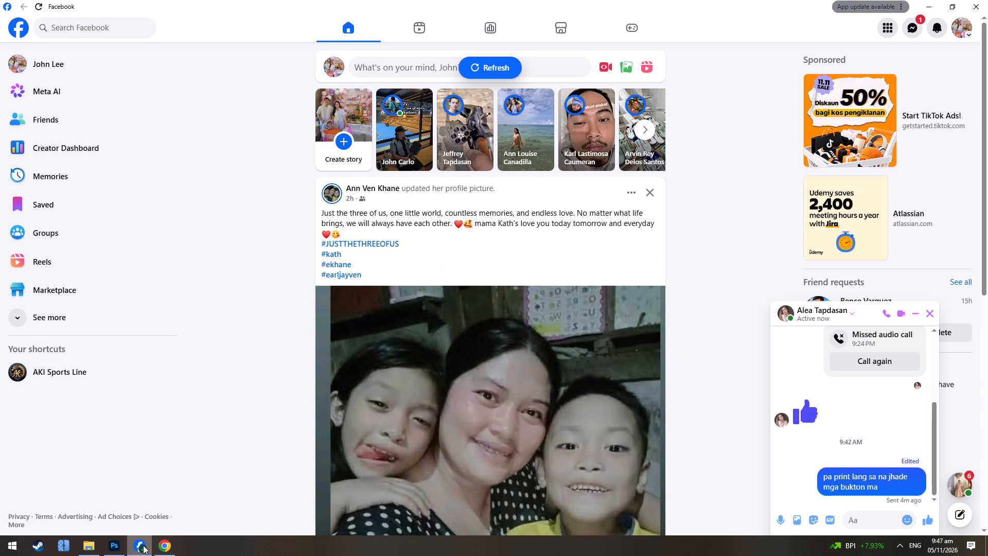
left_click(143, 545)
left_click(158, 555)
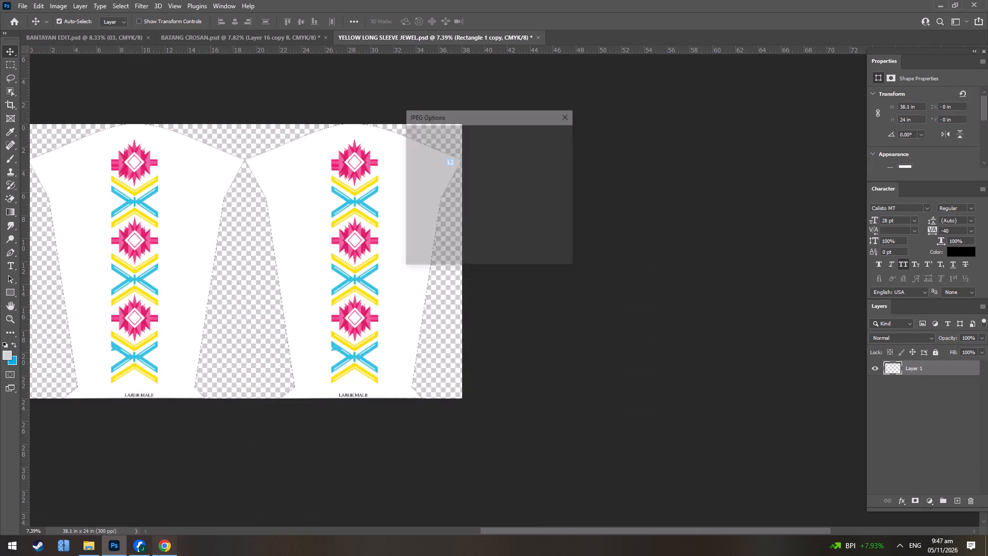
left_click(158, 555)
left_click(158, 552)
Accept the JPEG options at quality 12 to finish saving the large long sleeve layout.
left_click(542, 135)
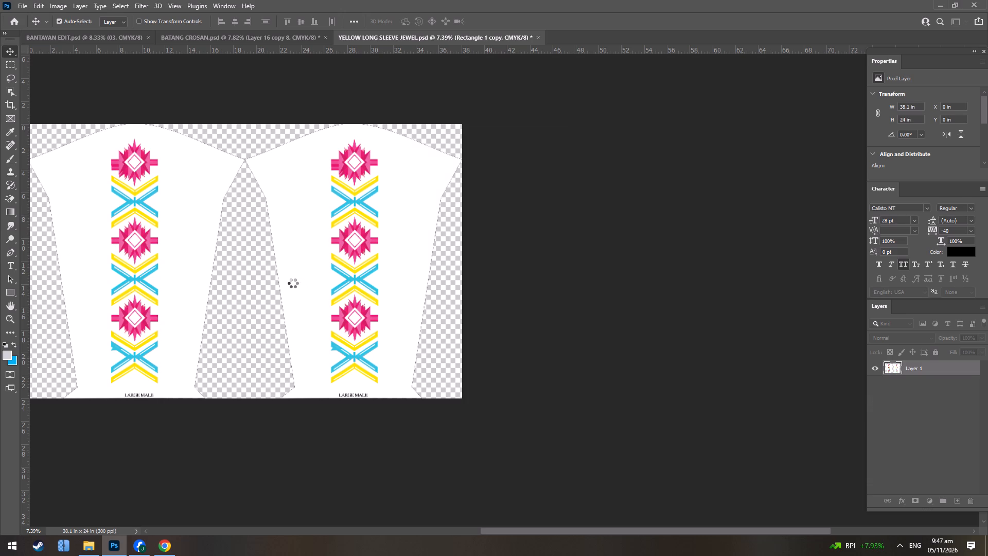
Resize the long sleeve document to a width of 37.1 inches, with height 24 inches and resolution 300 pixels/inch.
key("ctrl+alt+i")
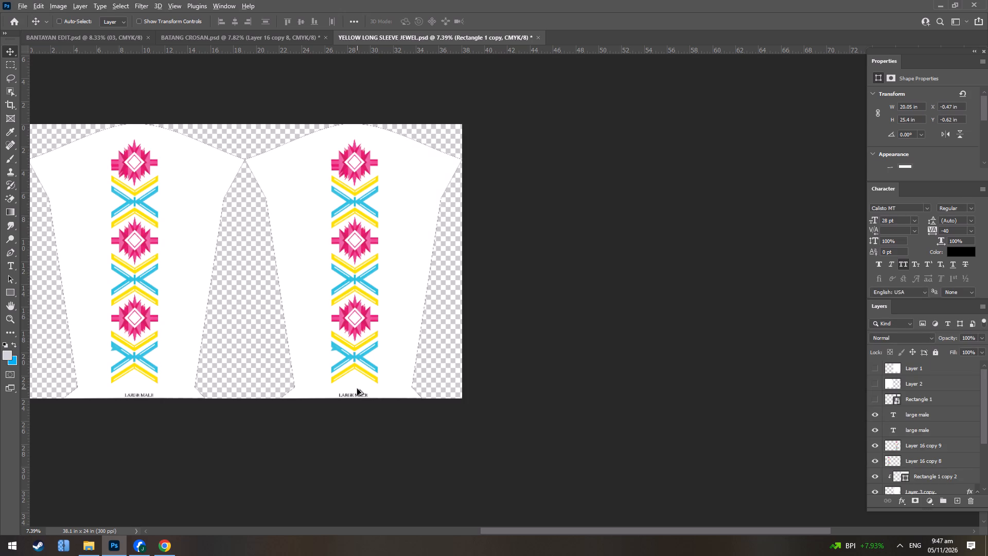
key("Left")
key("Right")
key("Right")
key("BackSpace")
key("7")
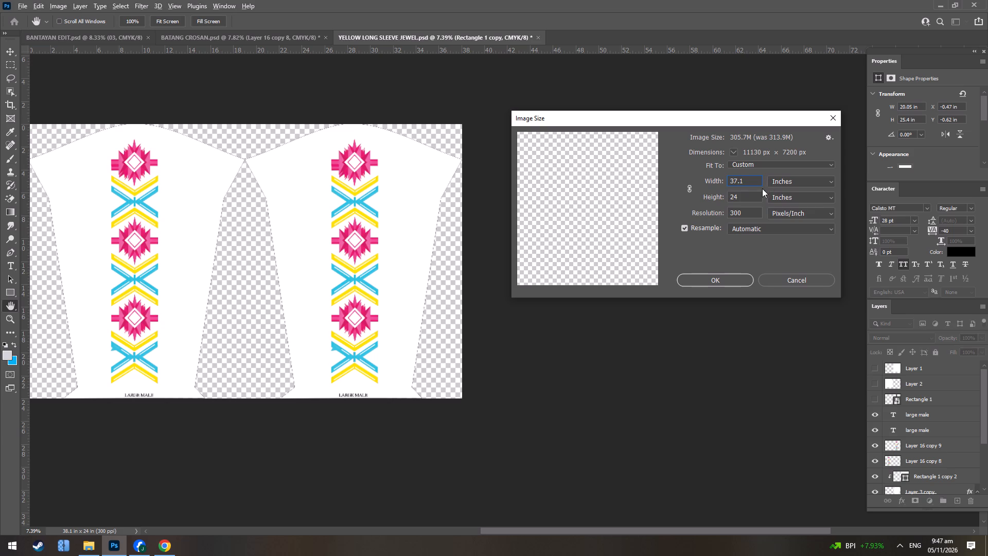
Set the new image height to 23 in and apply the 37.1 by 23 in image size.
left_click(745, 199)
key("BackSpace")
key("3")
key("Return")
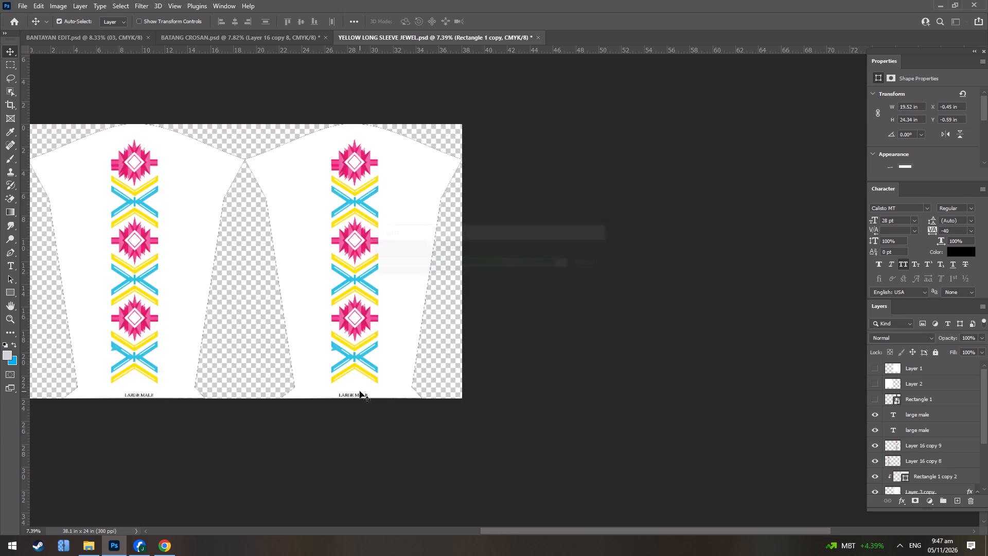
Change the size label at the hem of the right sleeve to "medium male".
double_click(349, 383)
key("Right")
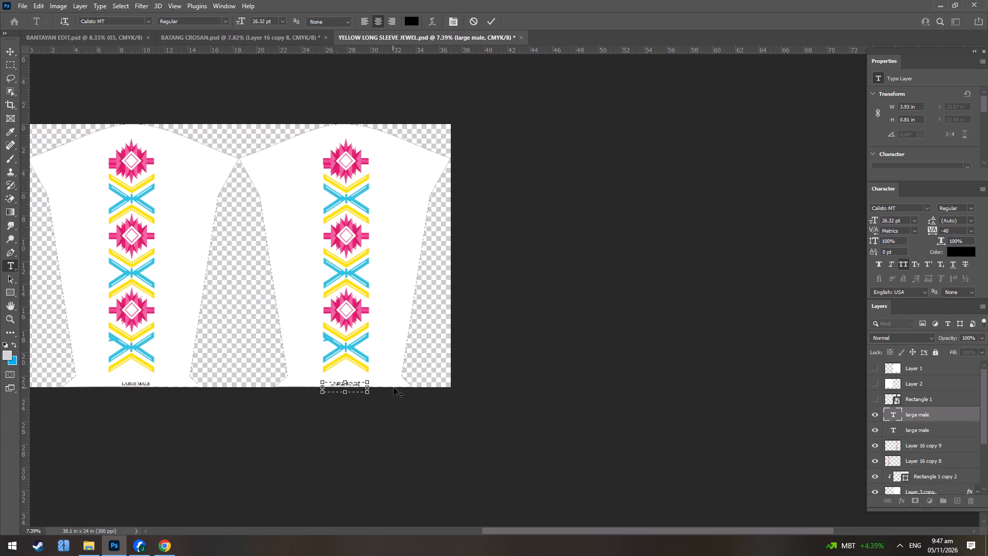
key("Left")
key("Left")
key("Left")
key("Left")
key("Left")
key("Left")
key("Left")
key("Right")
key("Right")
key("BackSpace")
key("BackSpace")
key("BackSpace")
key("BackSpace")
key("BackSpace")
key("BackSpace")
key("BackSpace")
key("BackSpace")
type("medium")
key("Return")
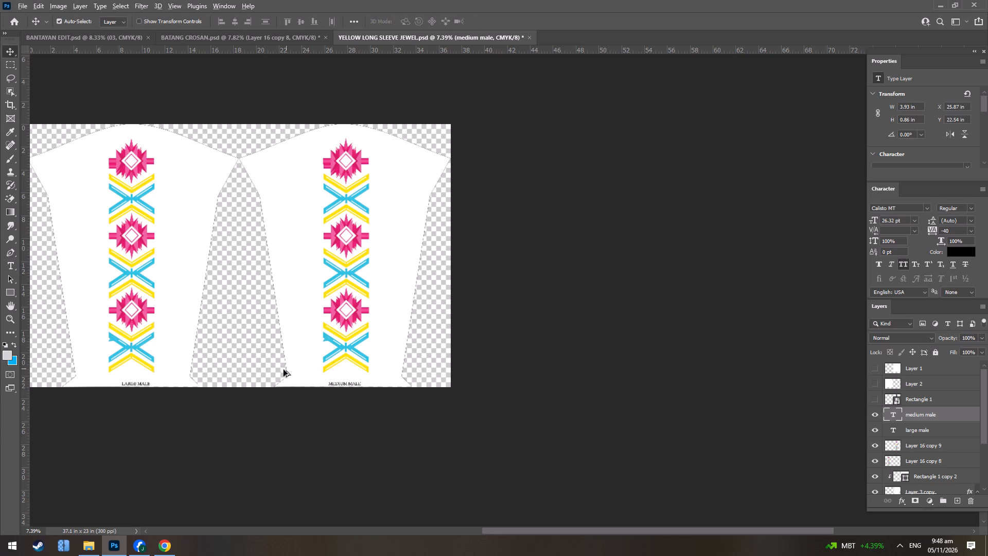
Change the "large male" size label at the hem of the left sleeve to "medium male".
scroll(284, 370, "up", 7, "alt")
scroll(267, 387, "down", 4, "alt")
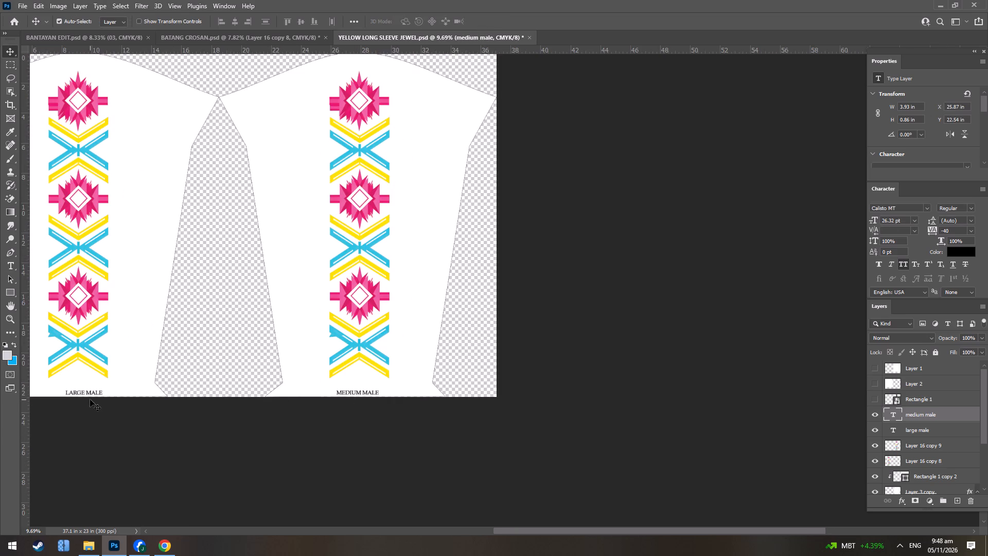
double_click(94, 393)
type("medium male")
key("Return")
Save a JPEG copy of the long sleeve layout as "MEDIUM Longsleeve" in the ..mv folder on New Volume (D:), at maximum quality 12.
key("ctrl+alt+s")
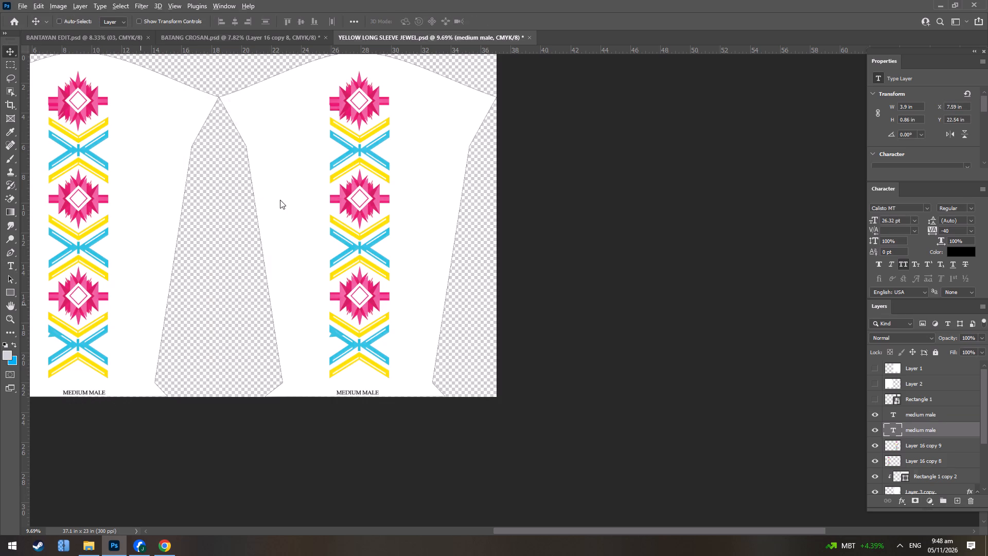
double_click(307, 123)
left_click(332, 410)
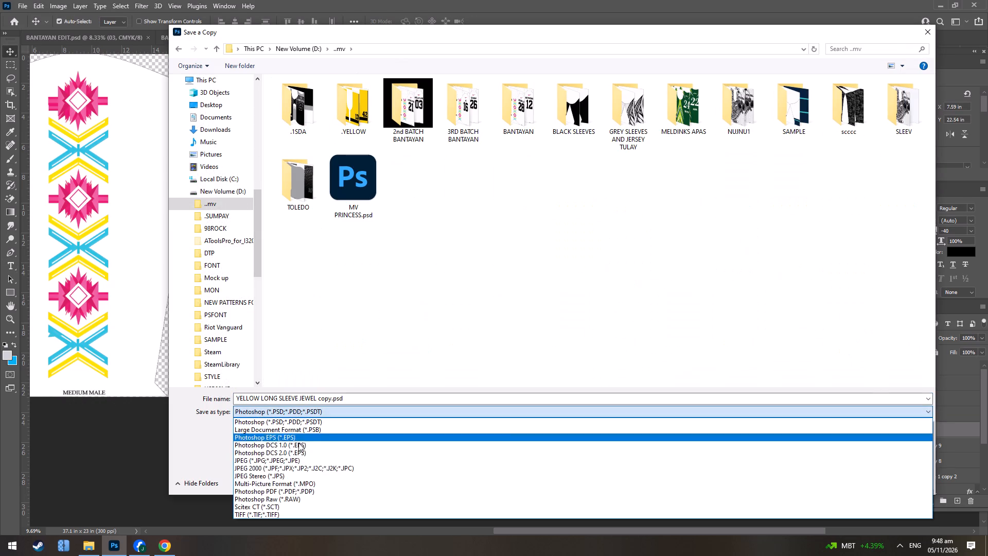
left_click(295, 462)
left_click(335, 402)
type("MEDIUM")
key("space")
type("Longsleeve")
key("Return")
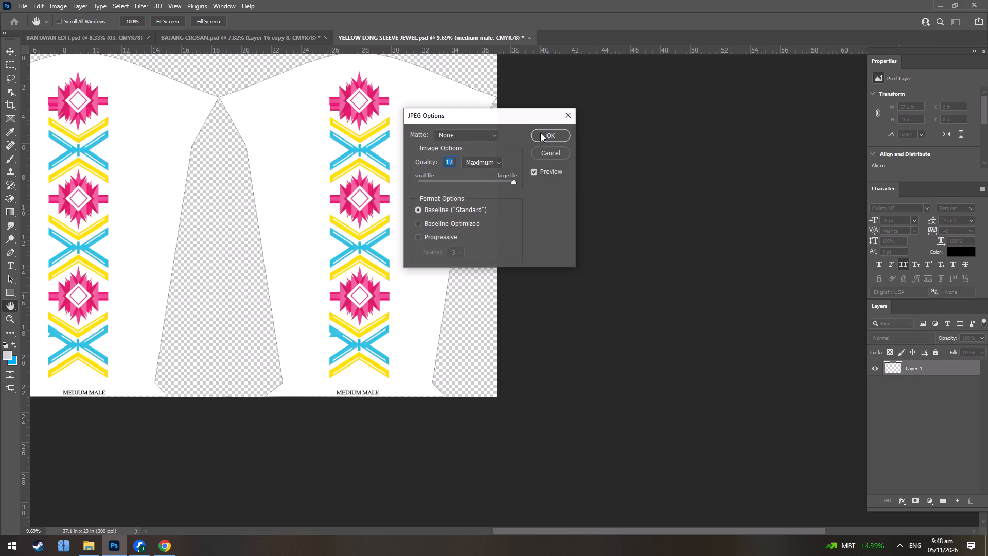
left_click(540, 133)
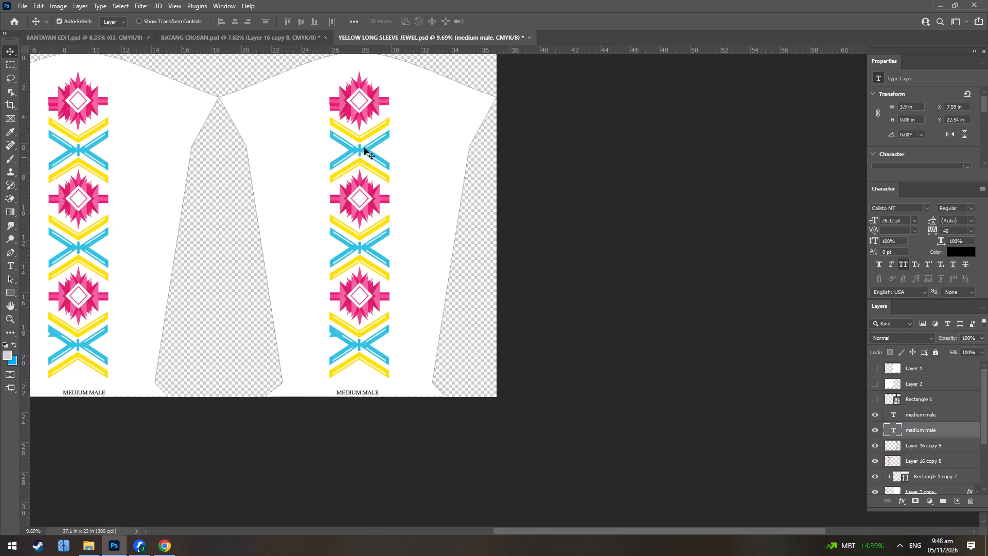
Open the "HOODIE -1 OR + 1 SIZE" pattern file from the NEW PATTERNS FOR SAVE folder on New Volume (D:).
scroll(396, 105, "down", 3, "alt")
key("ctrl+o")
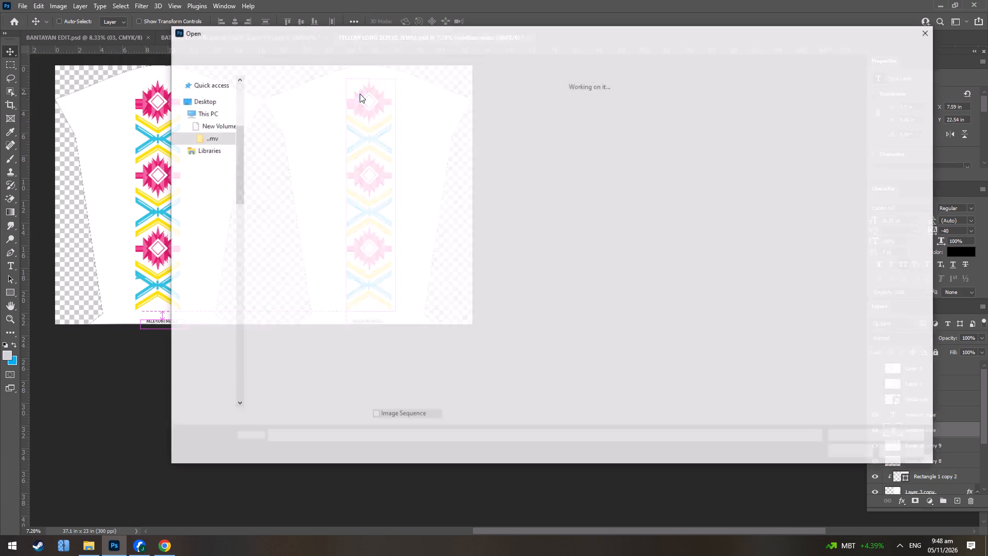
left_click(200, 287)
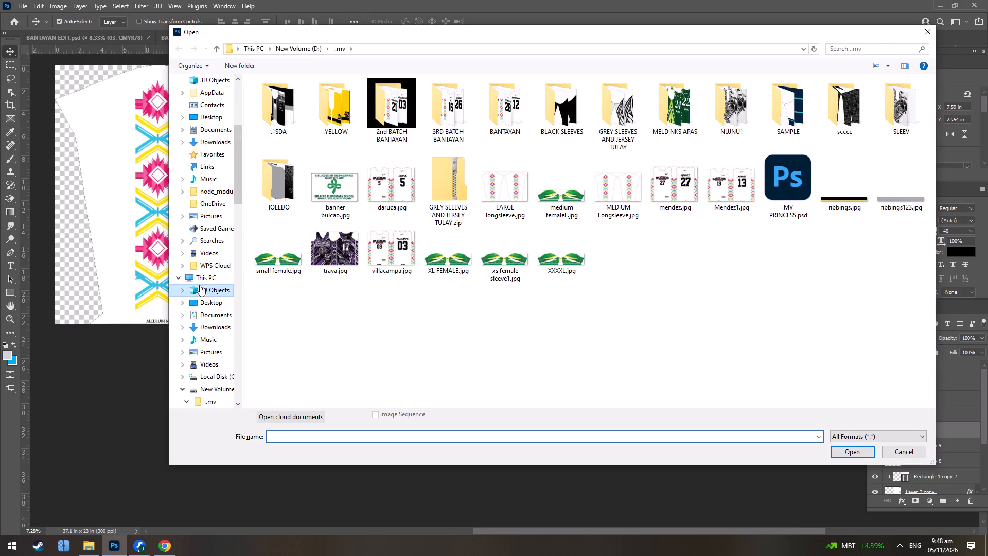
left_click(202, 274)
double_click(460, 178)
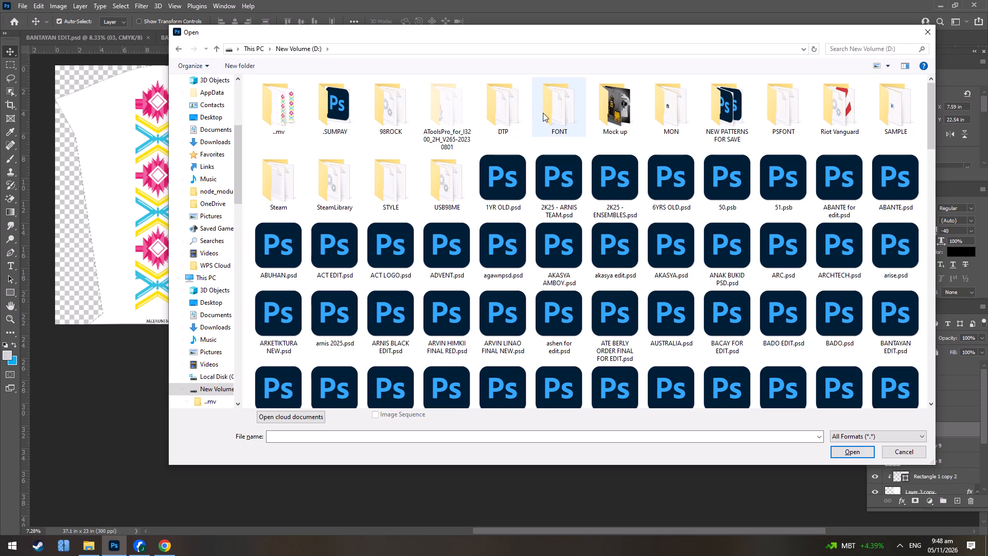
double_click(743, 108)
double_click(392, 205)
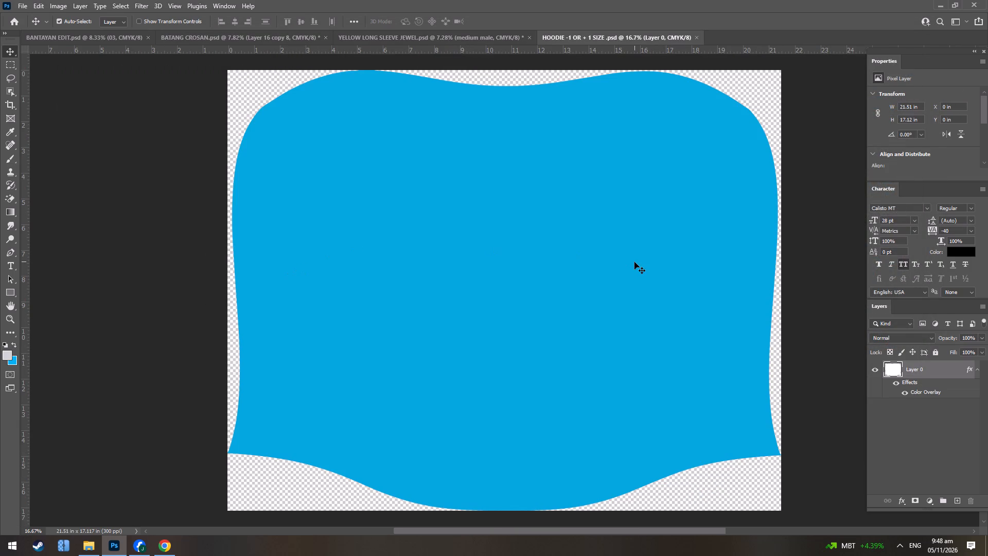
Resize the hoodie pattern image proportionally to a width of 21.31 in.
key("ctrl+alt+i")
left_click(688, 190)
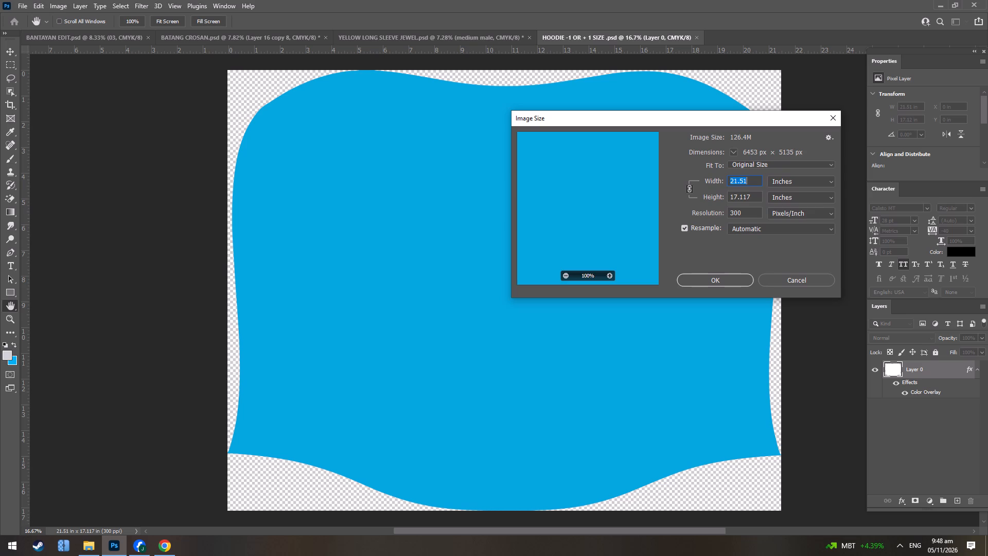
left_click(739, 183)
key("Left")
key("Right")
key("Right")
key("BackSpace")
key("3")
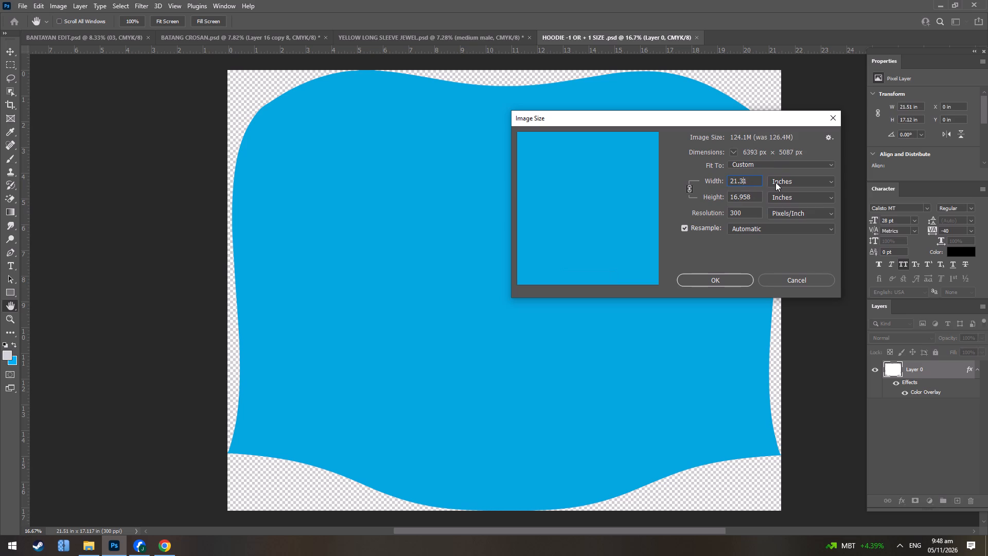
key("Return")
Copy the tribal motif strip, Layer 16 copy 9, from the long sleeve document into the hoodie document.
scroll(498, 262, "down", 4)
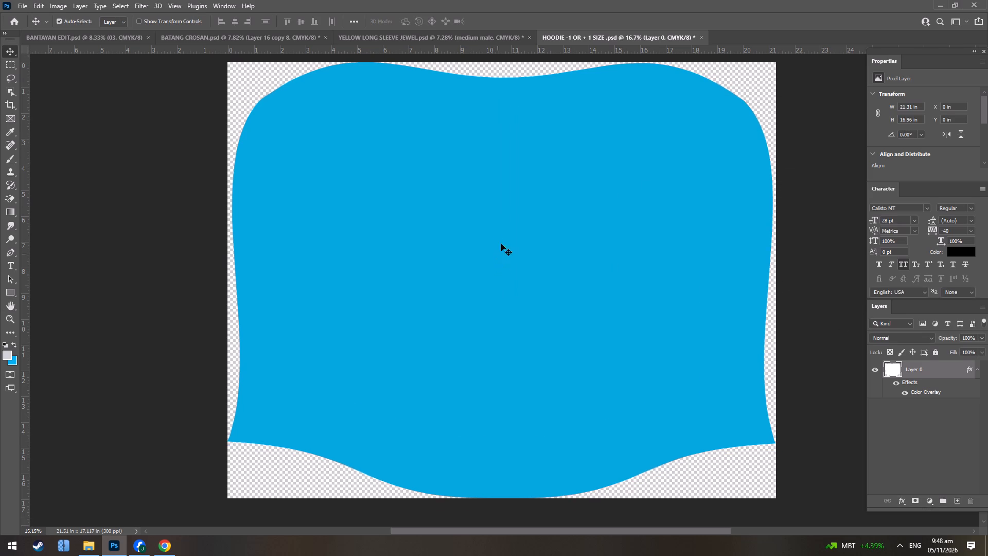
left_click(479, 45)
left_click(485, 34)
left_click(379, 108)
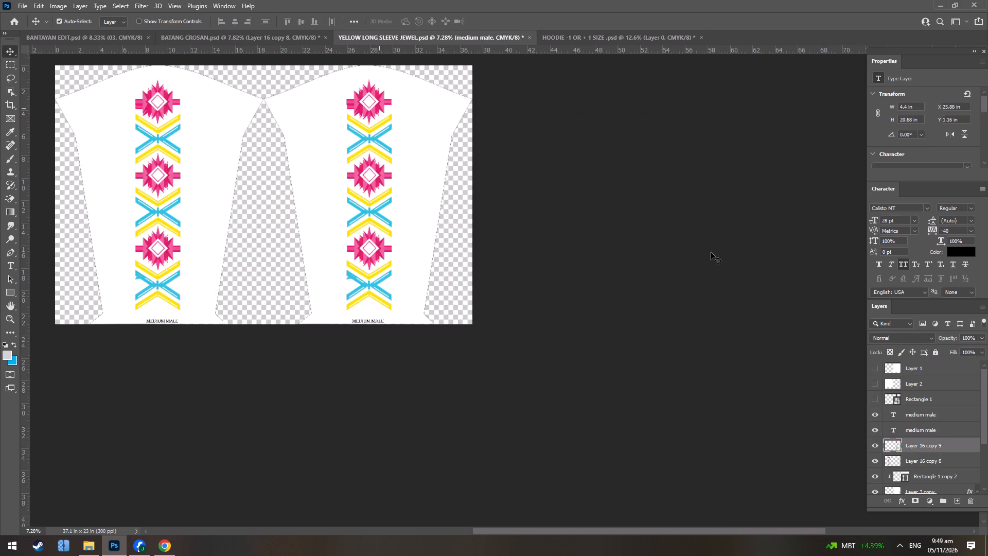
left_click_drag(944, 446, 588, 38)
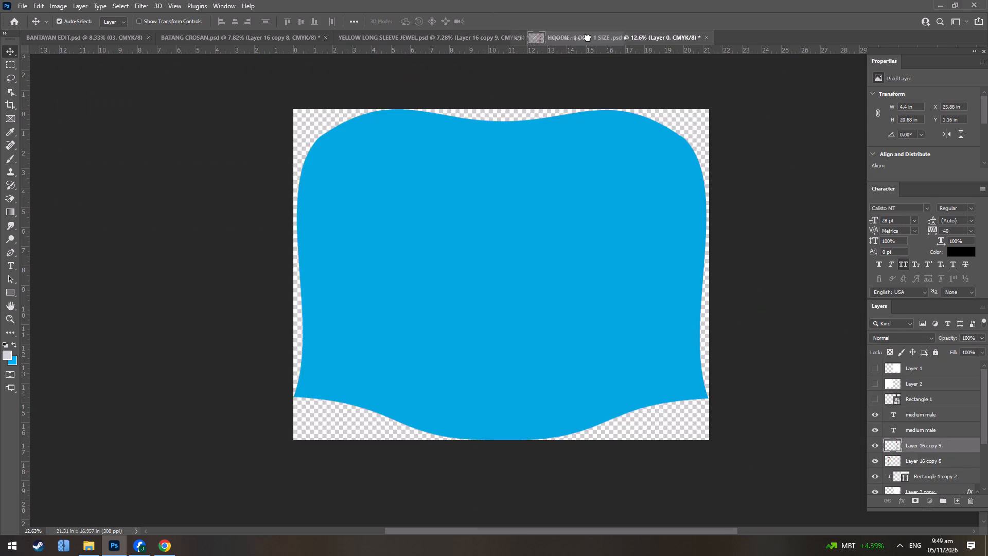
left_click_drag(588, 38, 418, 265)
Change the hoodie shape's Color Overlay to the pink ec217a sampled from the motif strip.
scroll(545, 310, "up", 7, "alt")
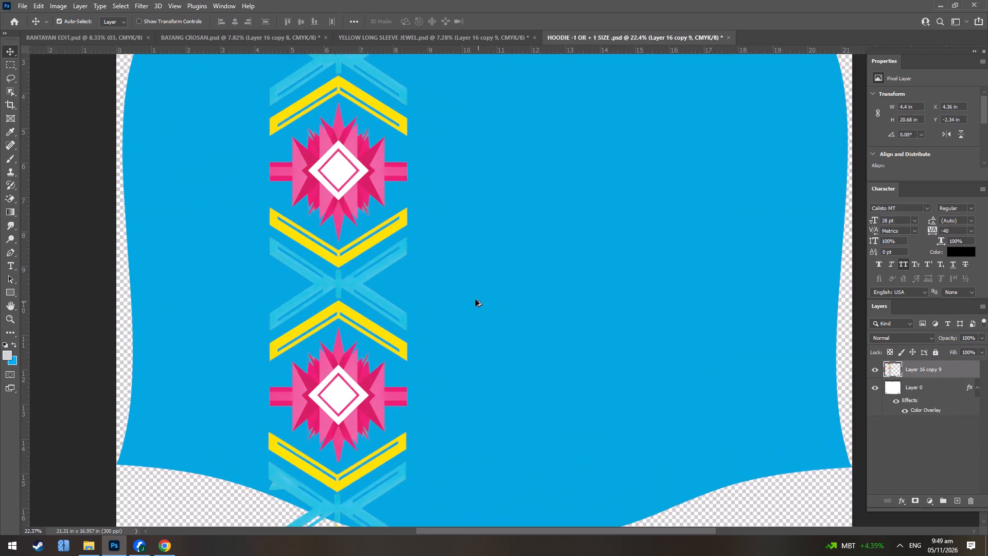
left_click(466, 305)
double_click(916, 409)
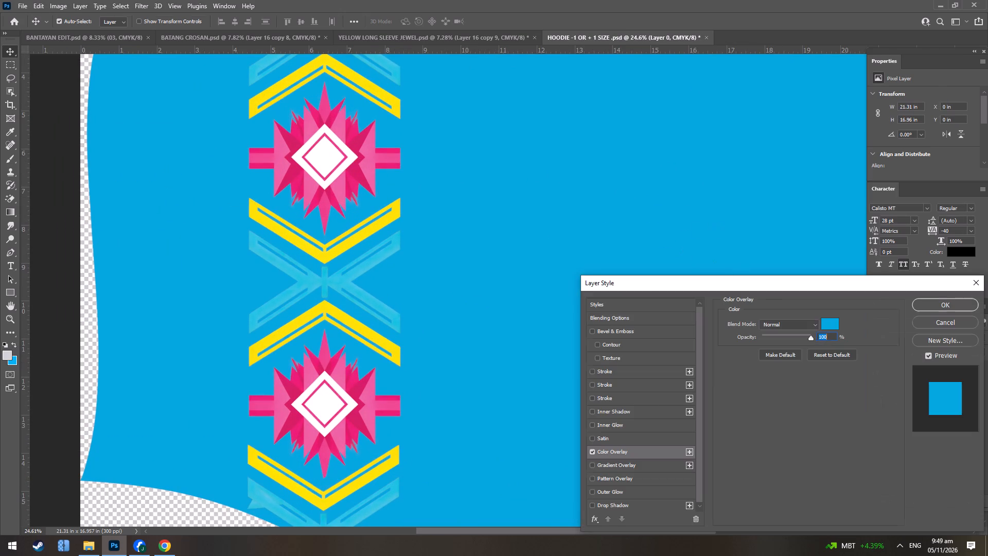
left_click(831, 319)
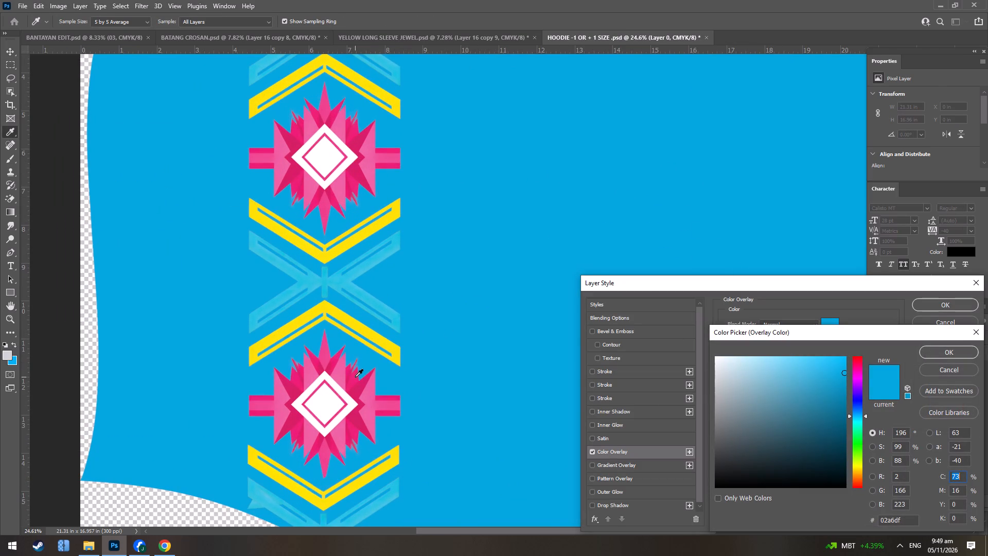
left_click(355, 377)
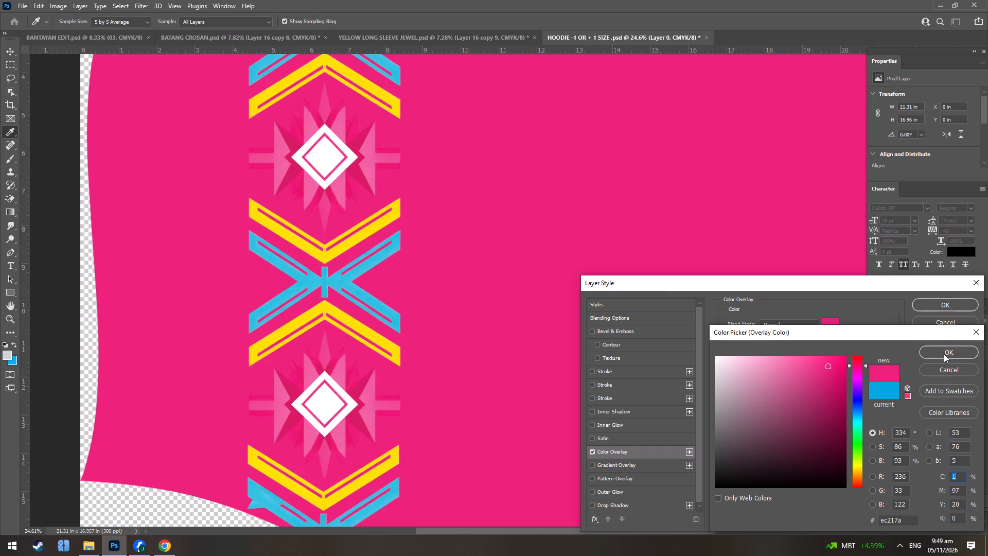
left_click(944, 354)
left_click(947, 304)
Delete the motif strip layer from the hoodie pattern.
scroll(455, 250, "down", 7, "alt")
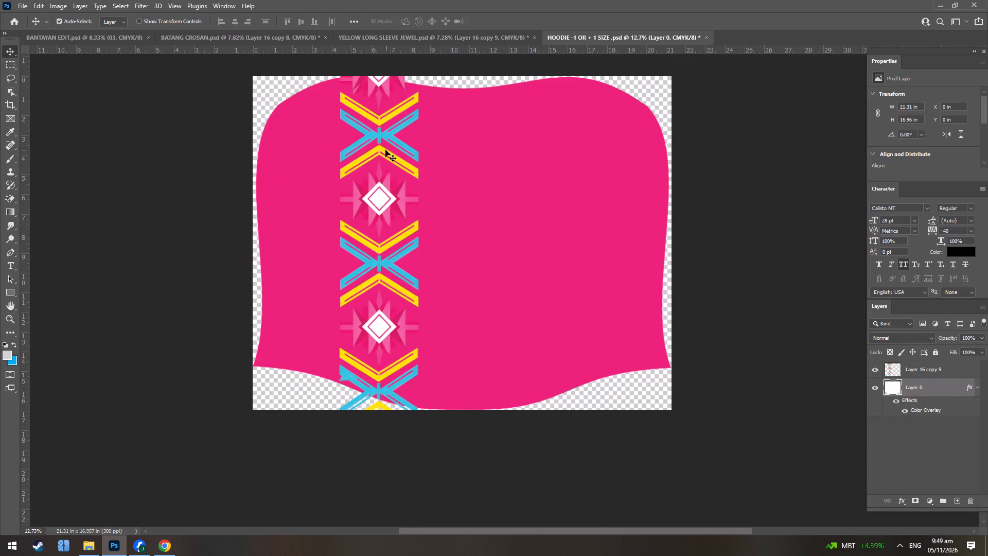
left_click(386, 151)
key("Delete")
Add a 28 pt "medium" size label in black and place it at the bottom centre edge of the hoodie shape.
scroll(487, 357, "up", 3, "alt")
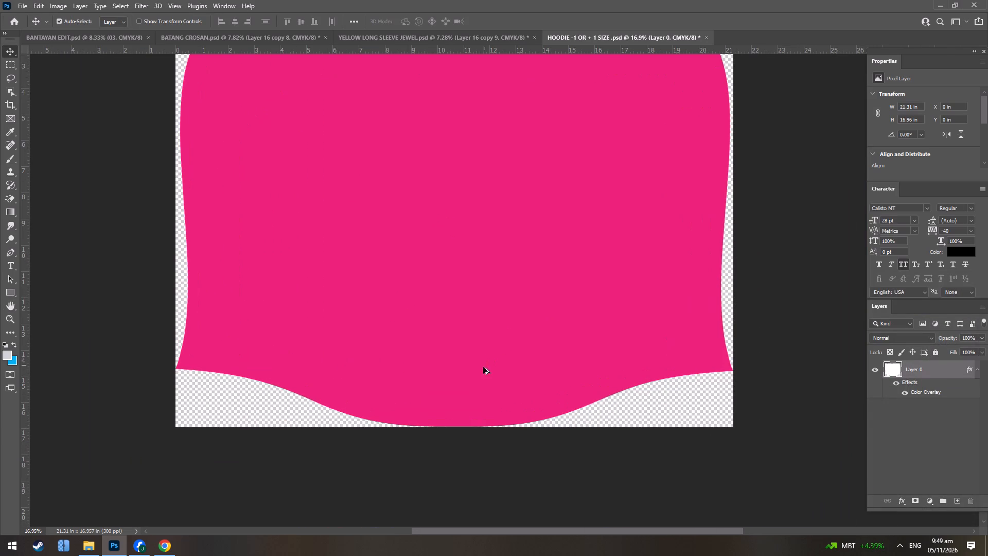
key("t")
left_click_drag(448, 401, 544, 434)
key("ctrl+a")
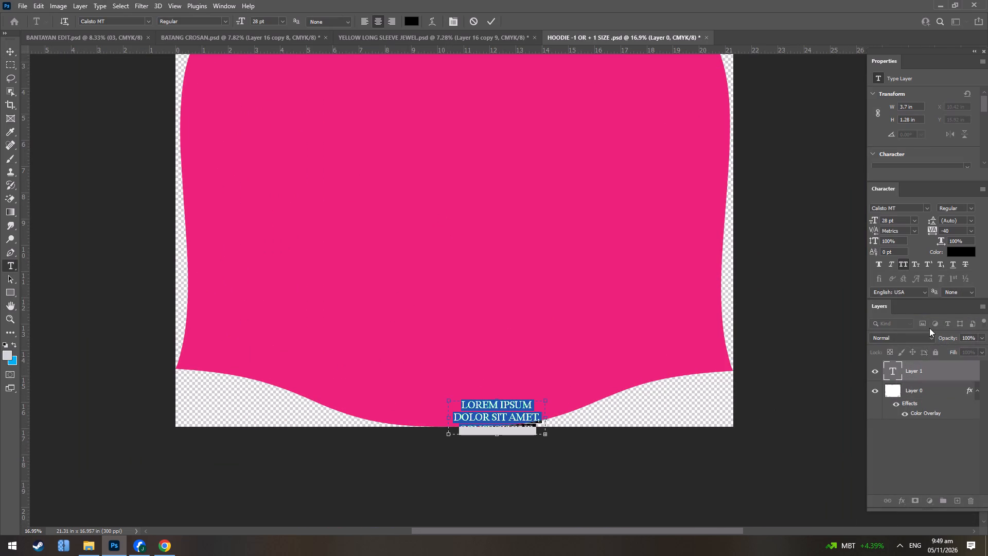
type("medium")
key("Return")
key("v")
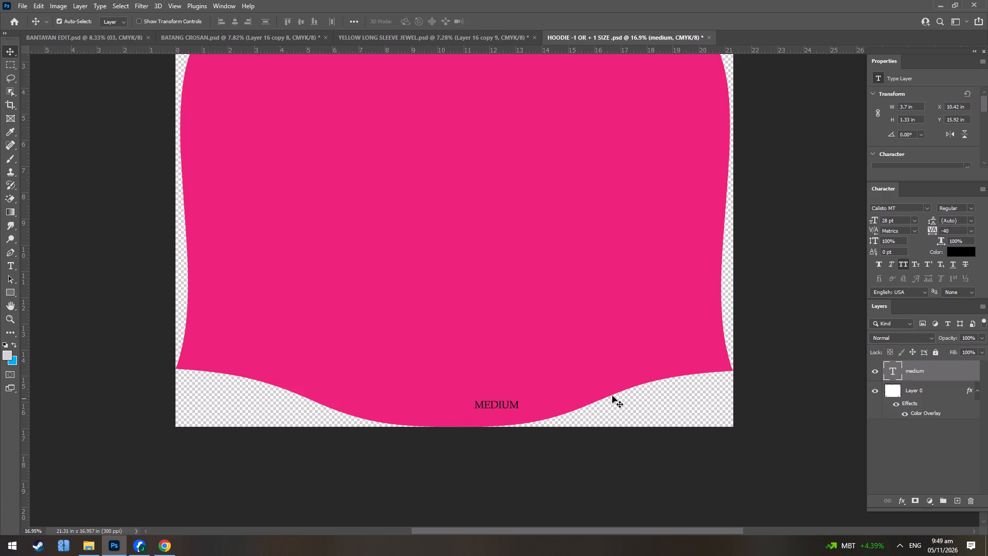
left_click_drag(499, 404, 468, 422)
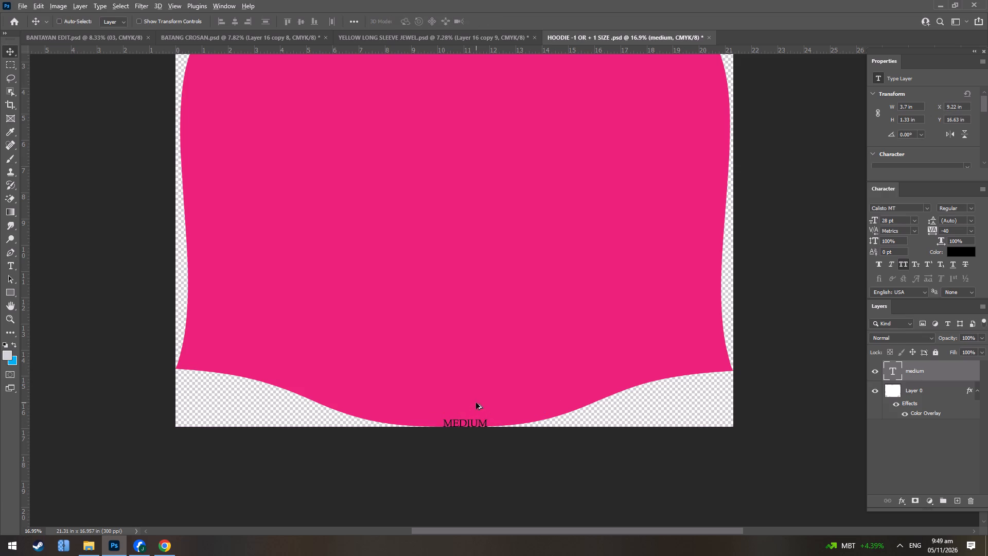
Save a JPEG copy of the hoodie pattern as "medium hooode" in the ..mv folder on New Volume (D:), at maximum quality 12.
key("ctrl+alt+s")
left_click(254, 85)
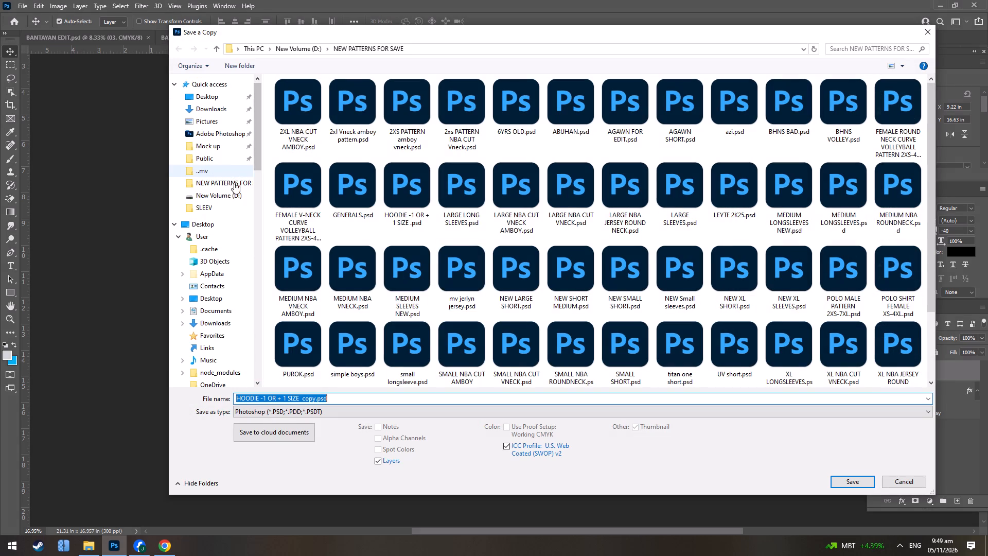
left_click(235, 200)
double_click(302, 102)
left_click(339, 408)
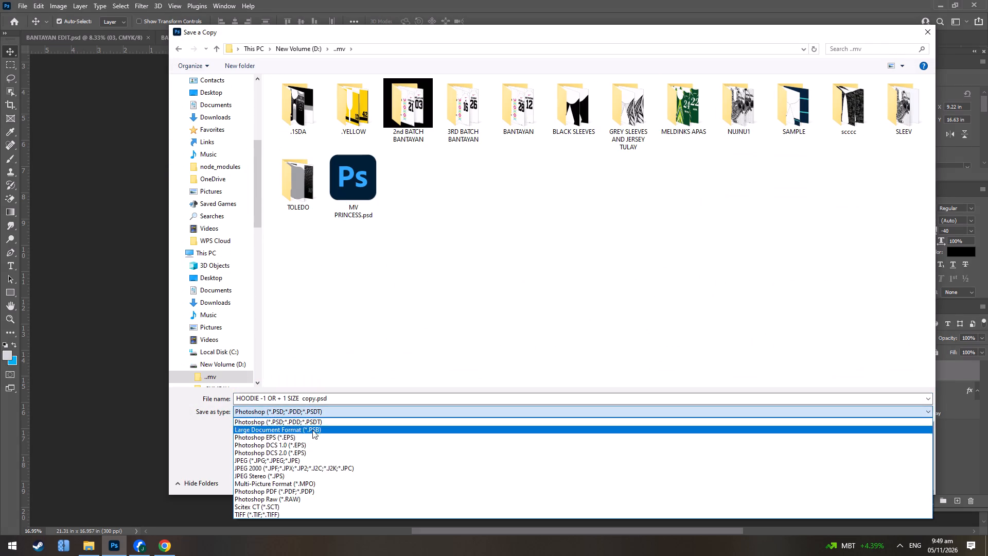
left_click(309, 460)
left_click_drag(332, 392, 329, 405)
left_click(331, 405)
left_click(333, 399)
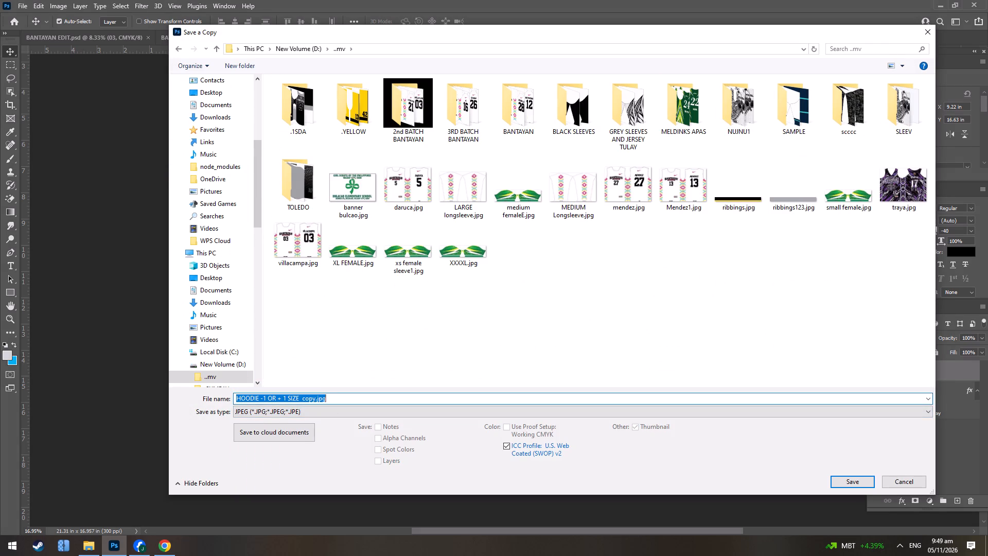
type("medium")
key("space")
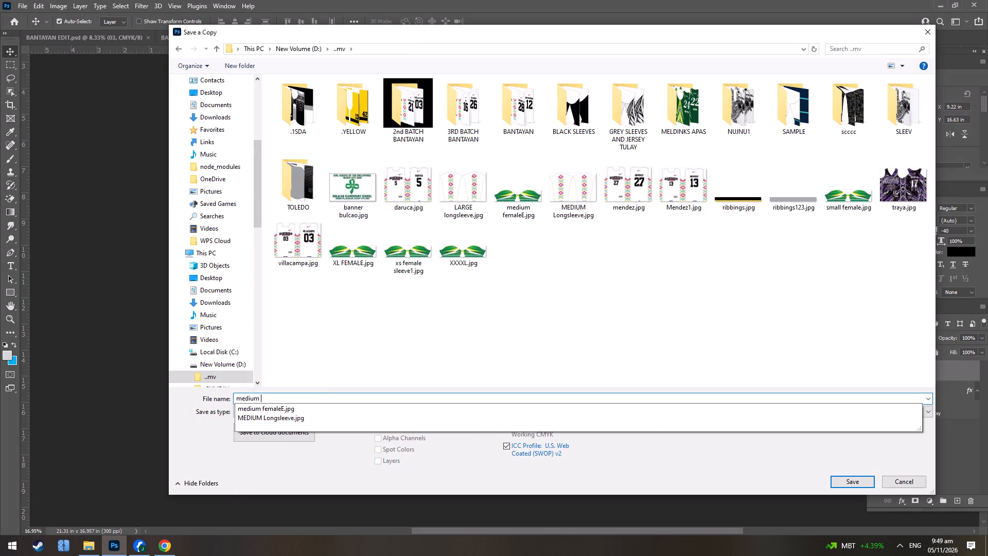
type("hooode")
key("Return")
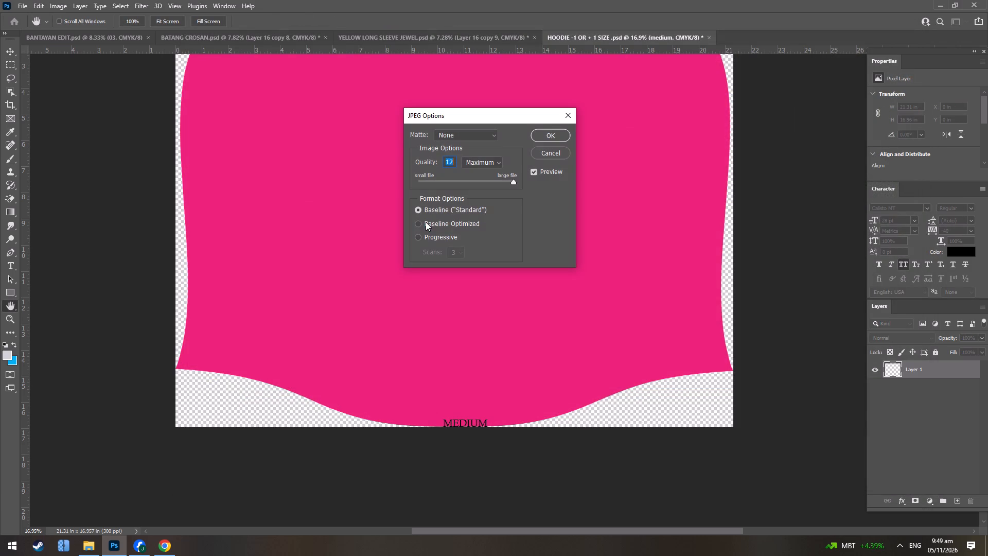
left_click(538, 136)
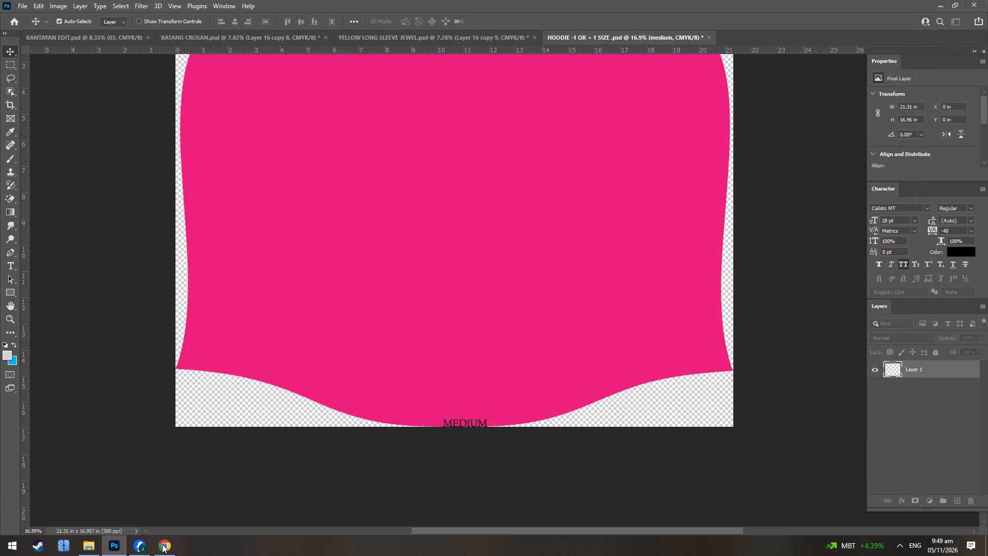
Switch to Chrome, review the latest payment receipts in the customer's conversation and open the bank slip details of the sent receipt.
left_click(154, 549)
left_click(156, 552)
left_click(152, 552)
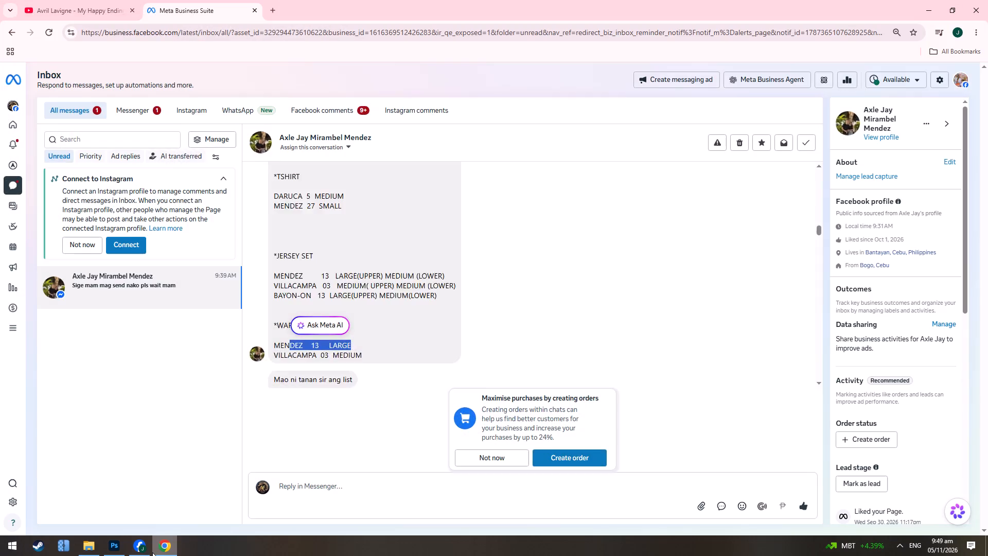
left_click(152, 552)
left_click(152, 552)
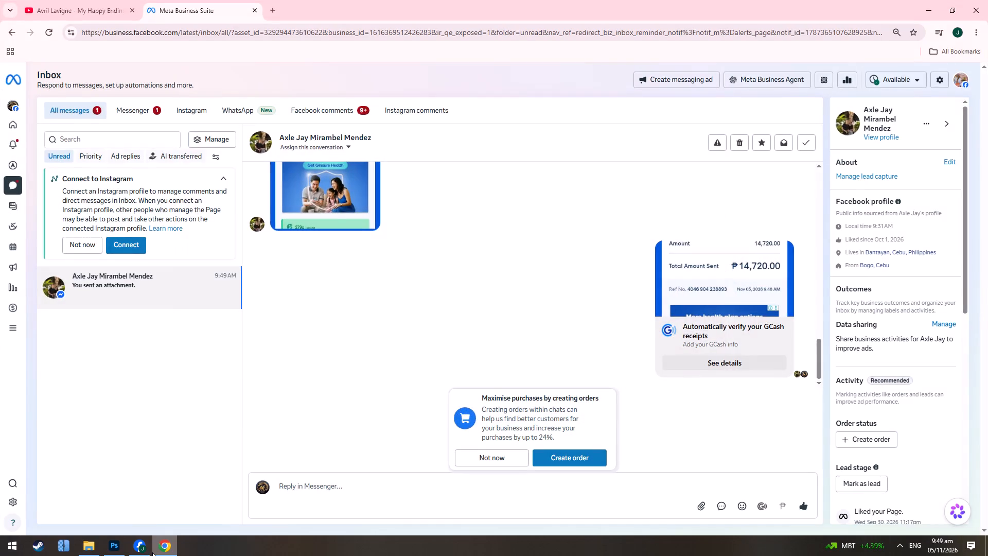
scroll(312, 340, "down", 4)
scroll(346, 347, "up", 3)
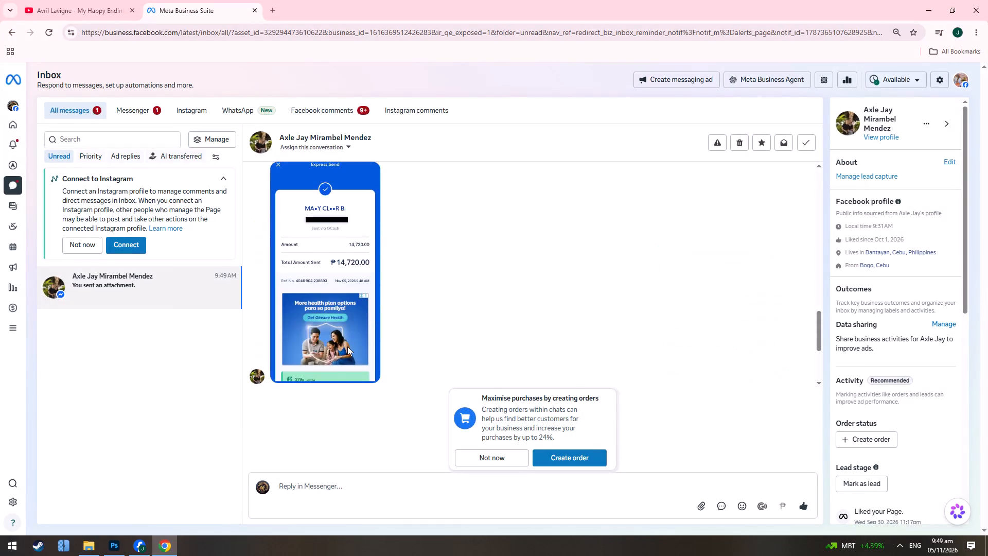
scroll(347, 346, "up", 3)
scroll(349, 345, "down", 11)
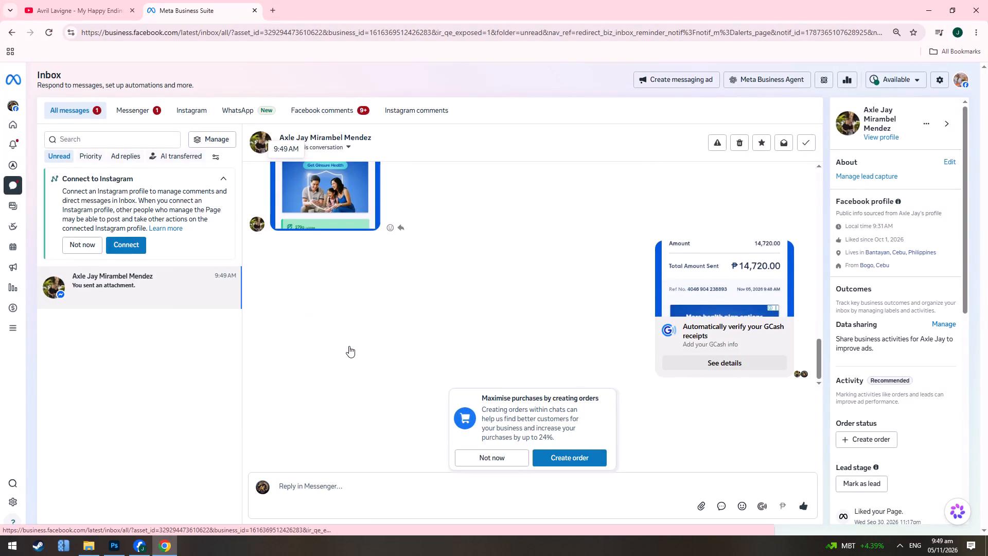
scroll(349, 346, "down", 2)
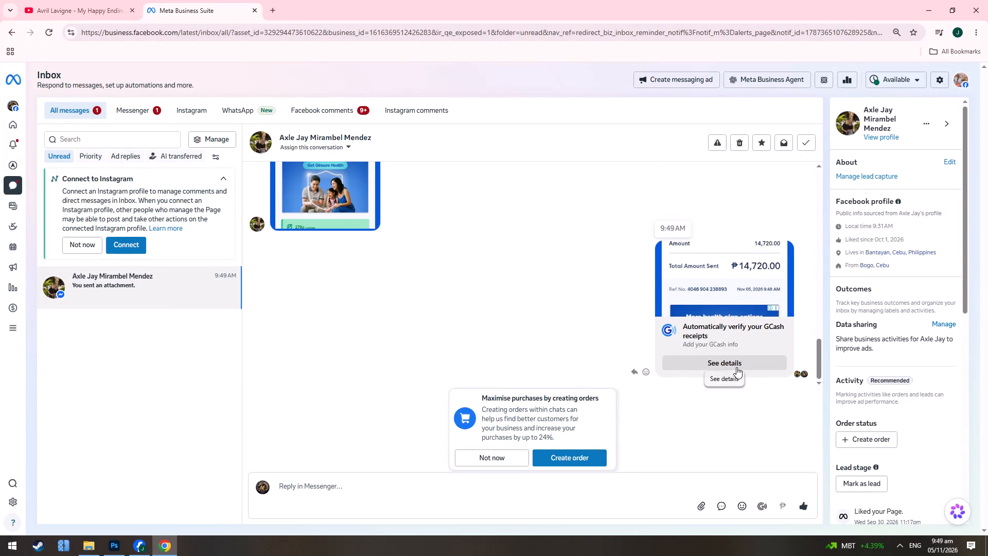
left_click(736, 367)
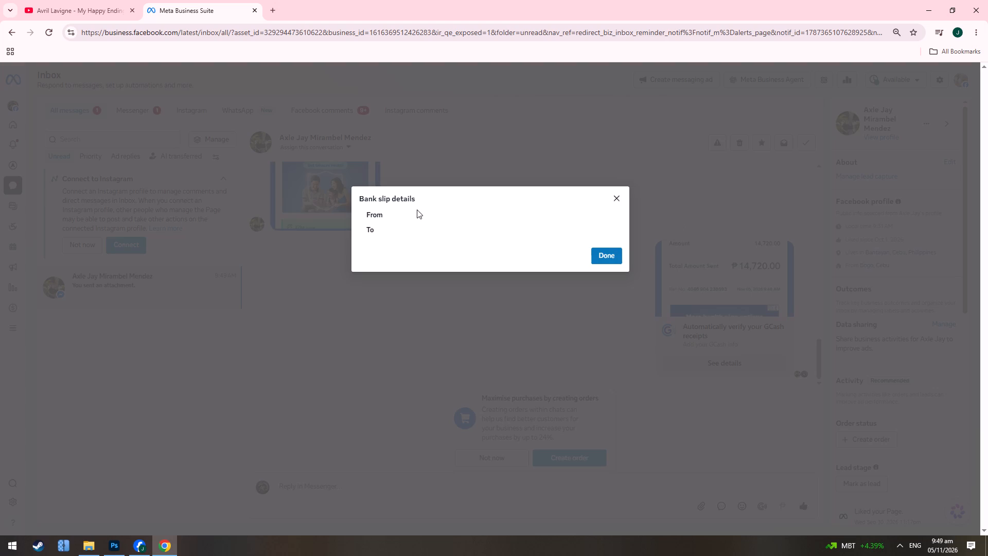
Switch back to Photoshop and resize the hoodie pattern image proportionally to a width of 22.31 inches.
left_click(612, 259)
key("alt+Tab")
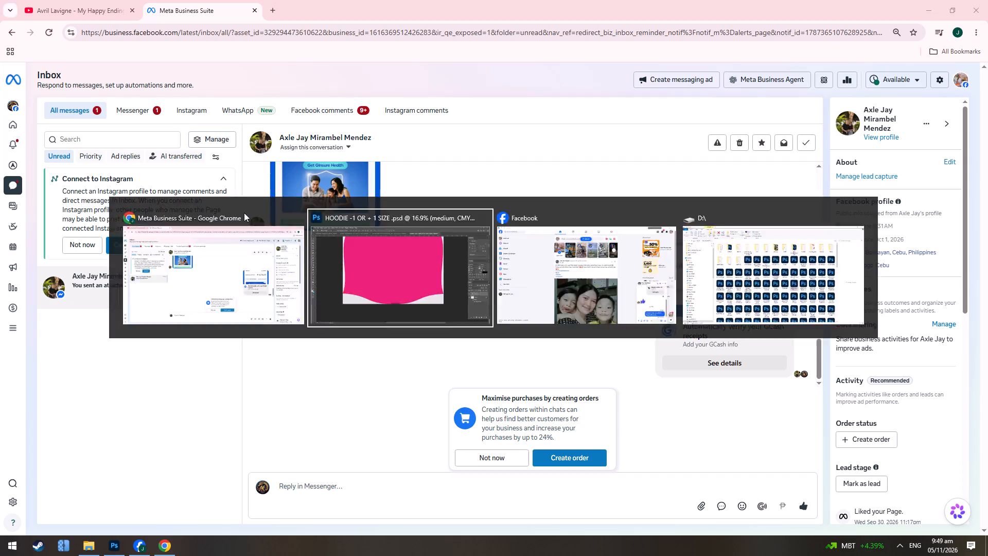
scroll(513, 294, "down", 4, "alt")
scroll(562, 280, "up", 4, "alt")
scroll(571, 259, "down", 6, "alt")
scroll(666, 238, "up", 4)
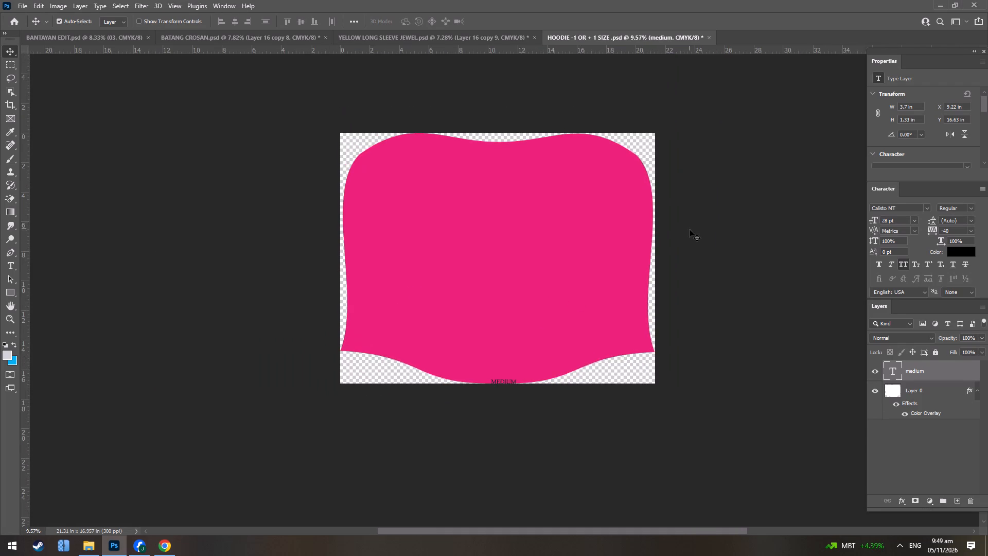
scroll(690, 230, "up", 2)
key("ctrl+alt+i")
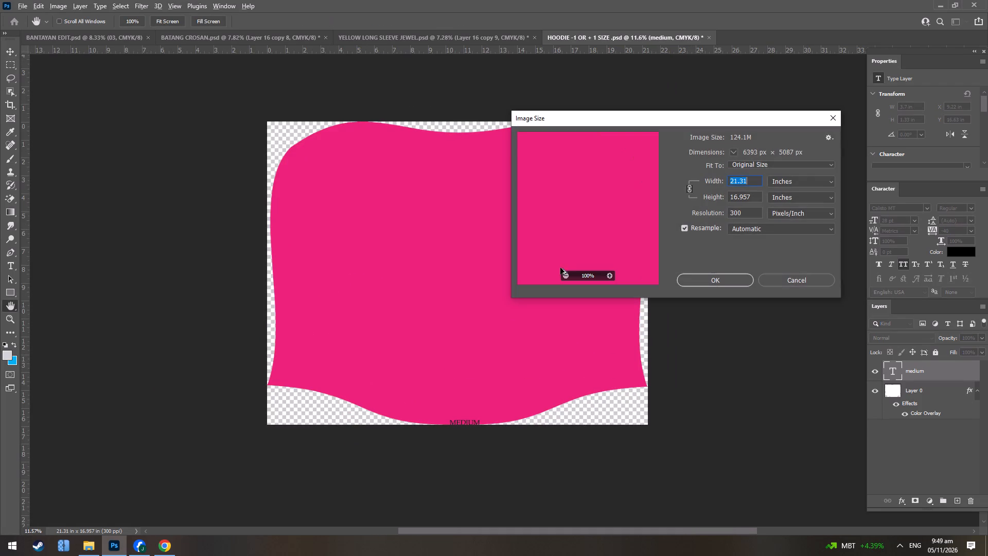
key("Right")
key("Left")
key("Left")
key("Left")
key("Left")
key("Right")
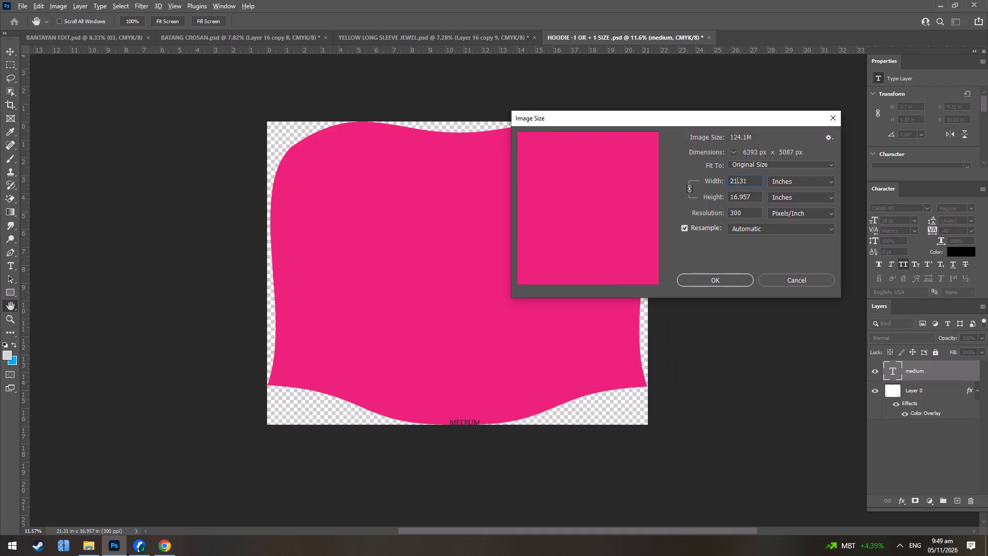
key("BackSpace")
key("2")
key("Return")
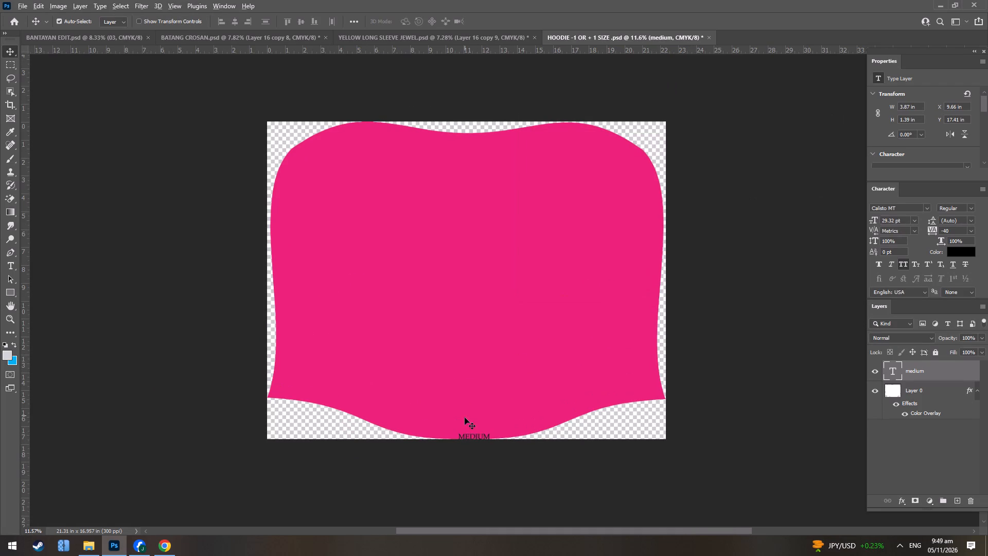
Change the size label at the bottom edge of the hoodie shape to "large".
double_click(475, 438)
type("large")
key("Return")
Save a JPEG copy of the hoodie pattern as "large hoodie" in the ..mv folder on New Volume (D:).
key("ctrl+alt+s")
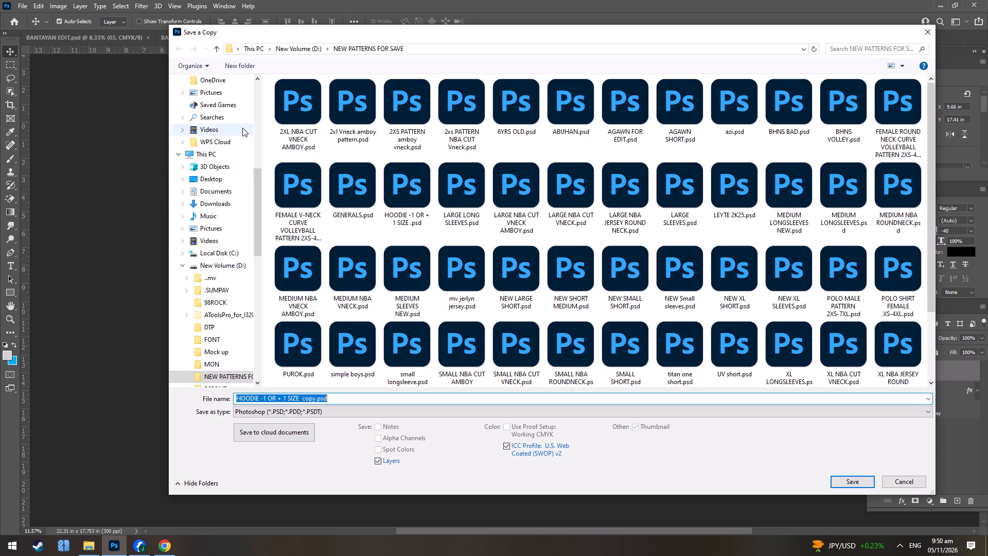
left_click(220, 262)
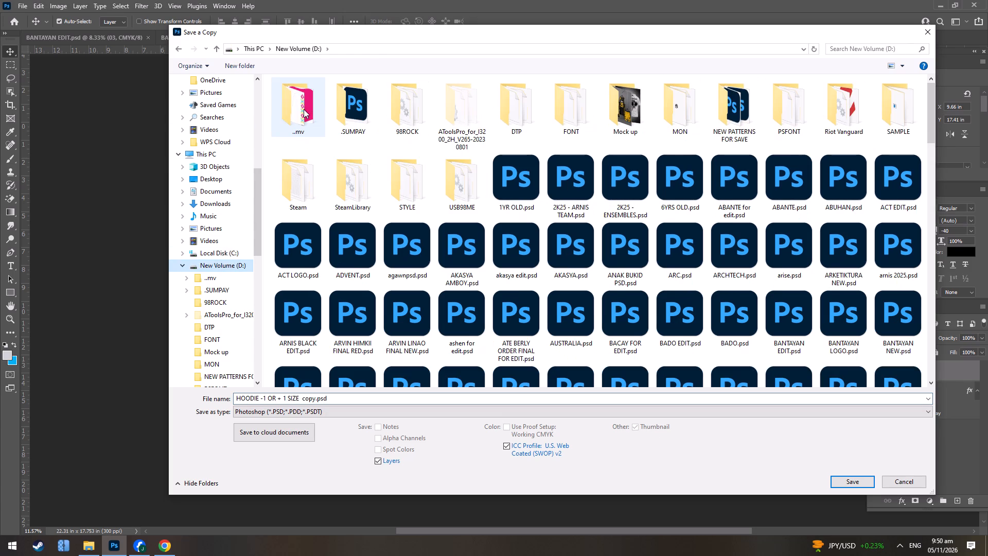
double_click(304, 109)
left_click_drag(333, 407, 333, 413)
left_click(307, 461)
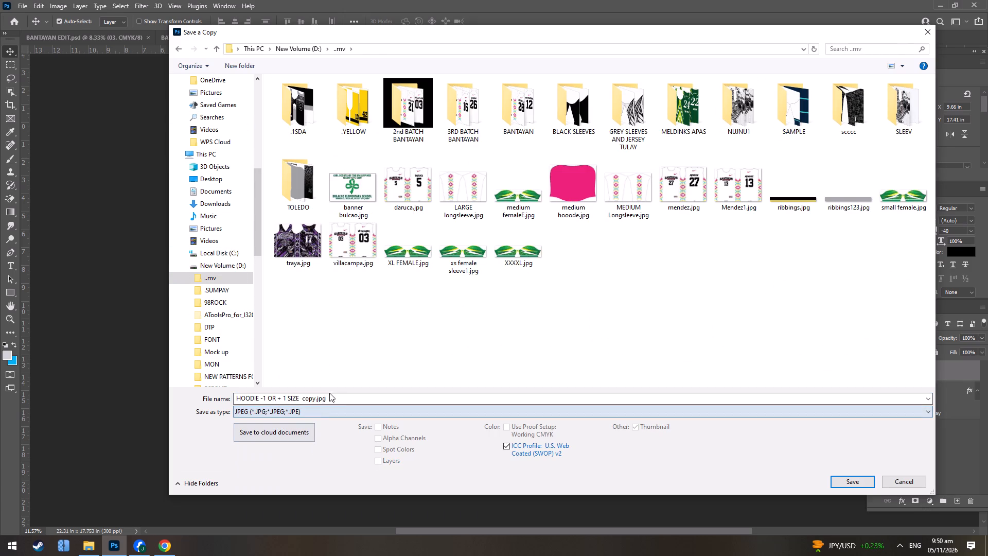
left_click(329, 393)
type("large hoodie")
key("Return")
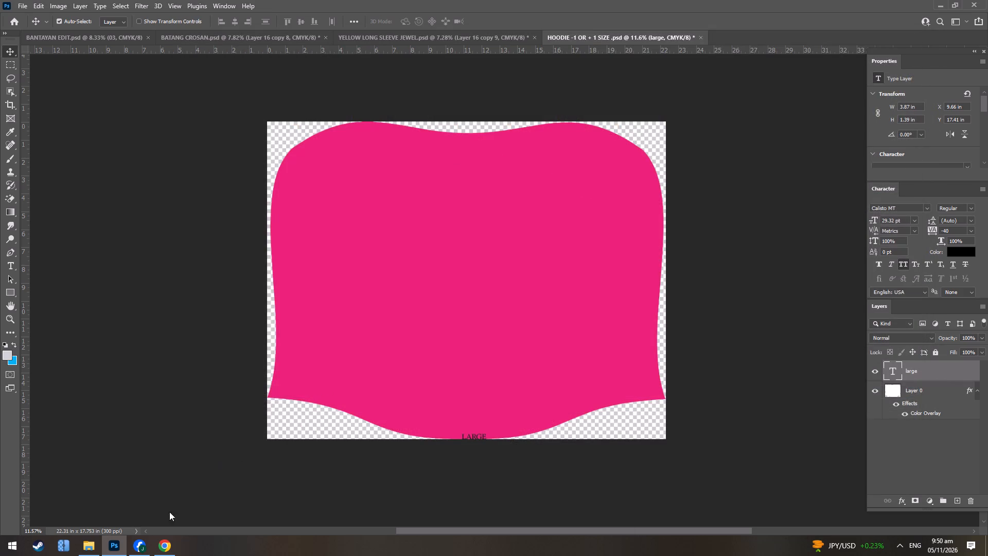
Finish exporting the large hoodie JPEG with quality 12 (Maximum) and the Baseline ("Standard") format.
left_click(149, 555)
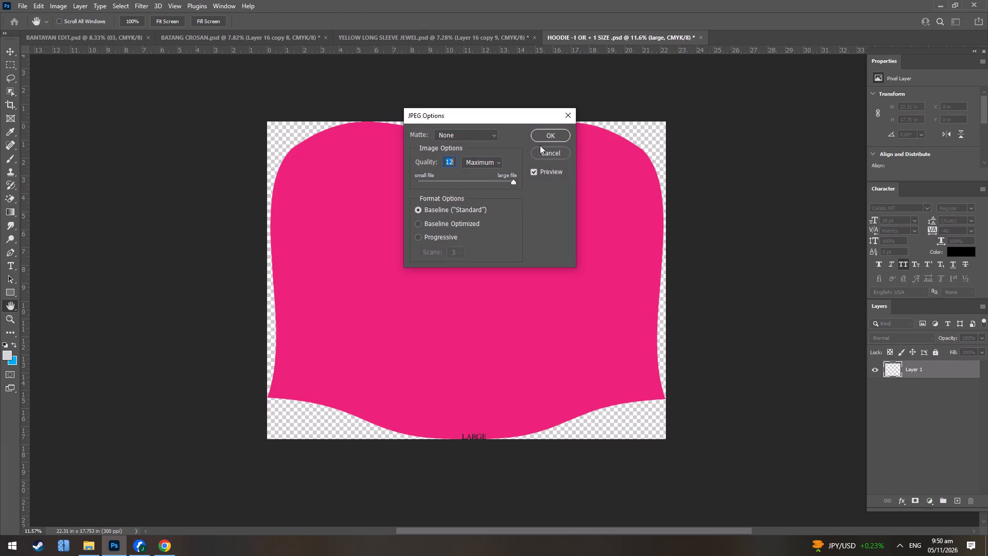
left_click(544, 133)
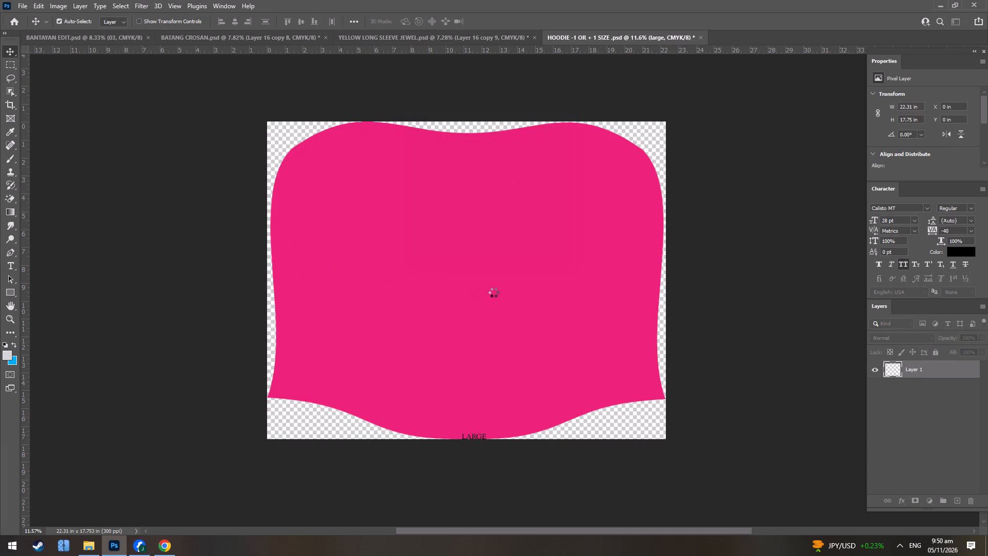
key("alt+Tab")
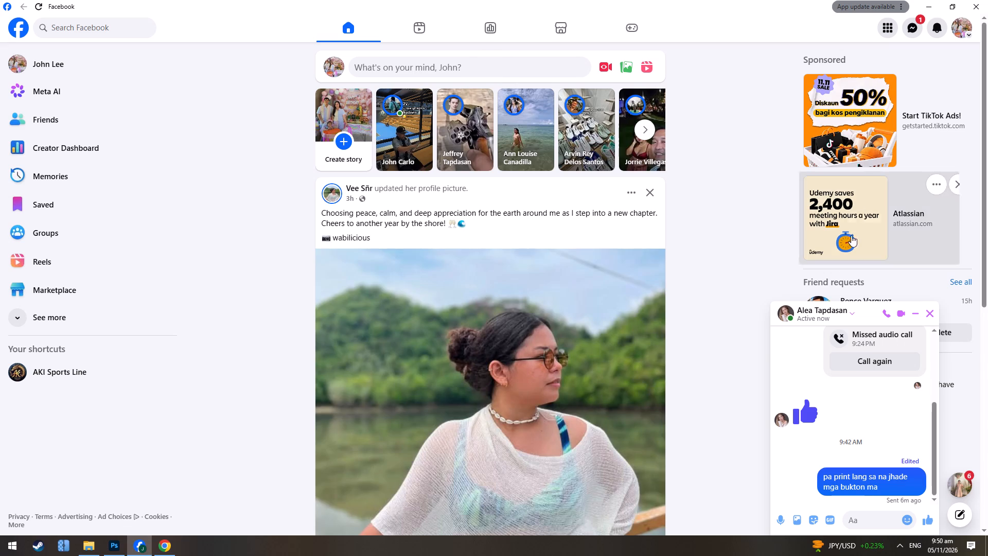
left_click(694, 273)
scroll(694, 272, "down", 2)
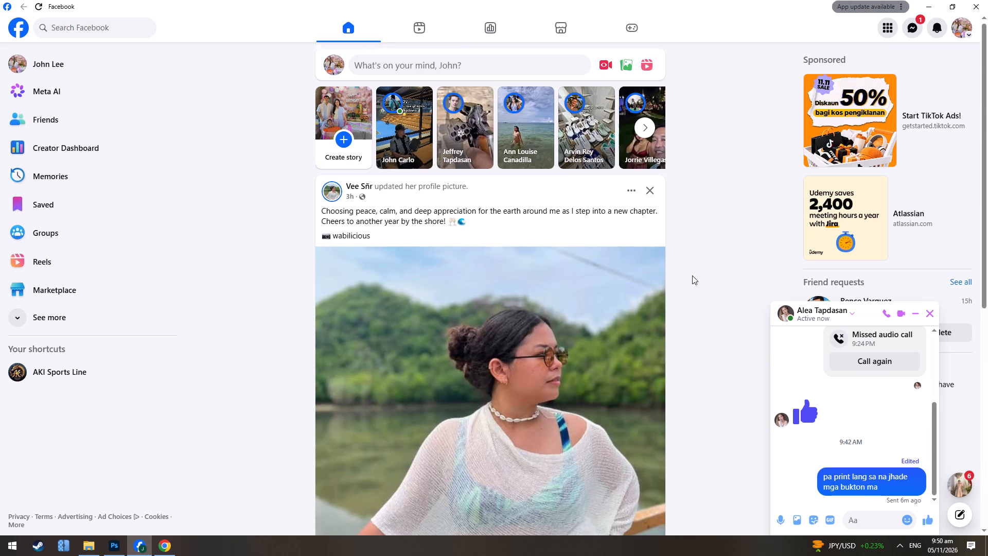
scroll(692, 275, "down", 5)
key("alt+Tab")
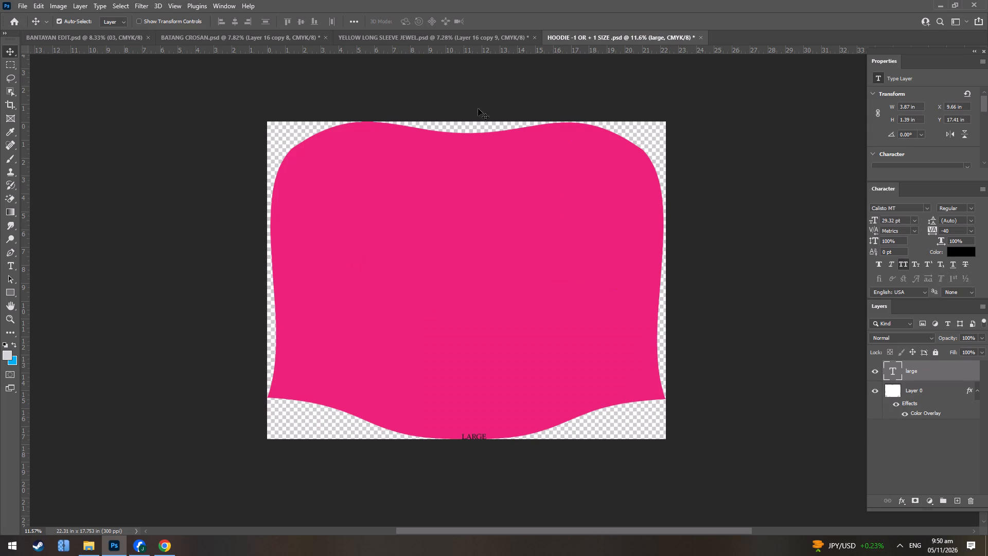
Switch to File Explorer, open the ..mv folder on New Volume (D:) and create a new folder in it.
left_click(89, 549)
double_click(199, 114)
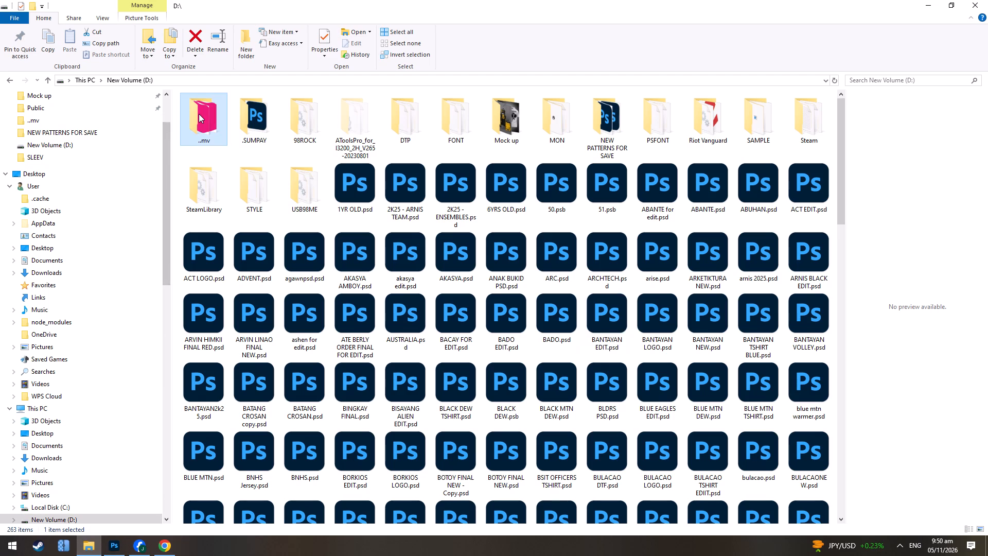
left_click(429, 183)
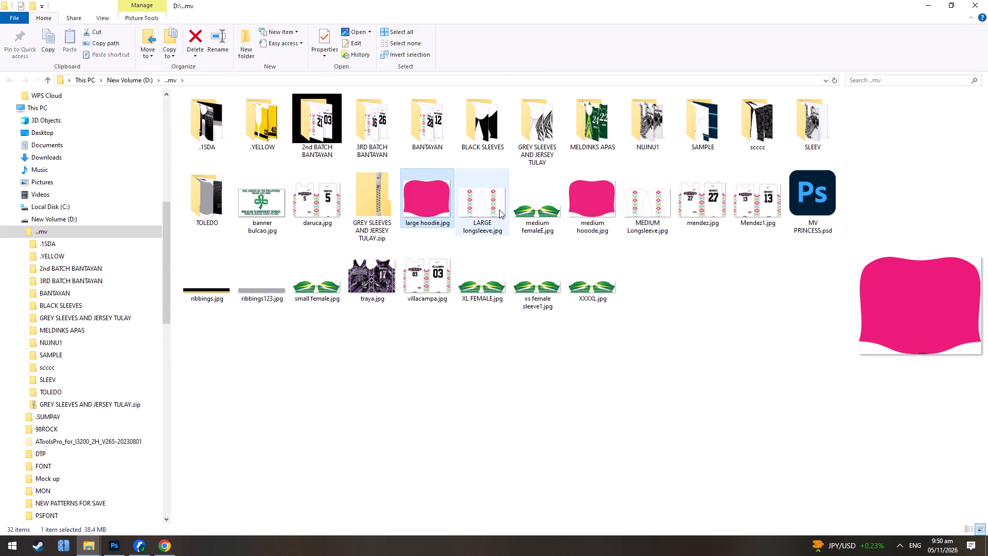
left_click(505, 213)
right_click(403, 389)
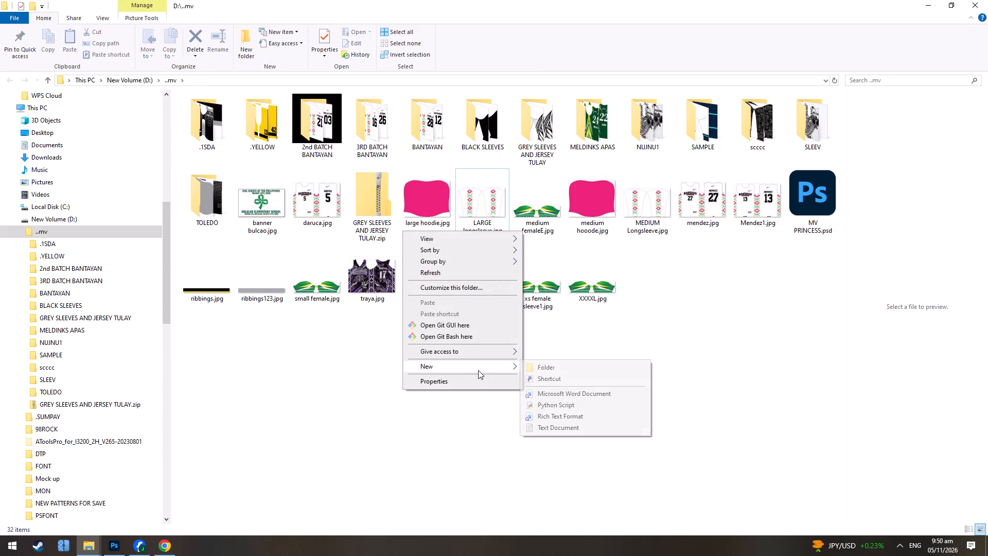
left_click(552, 366)
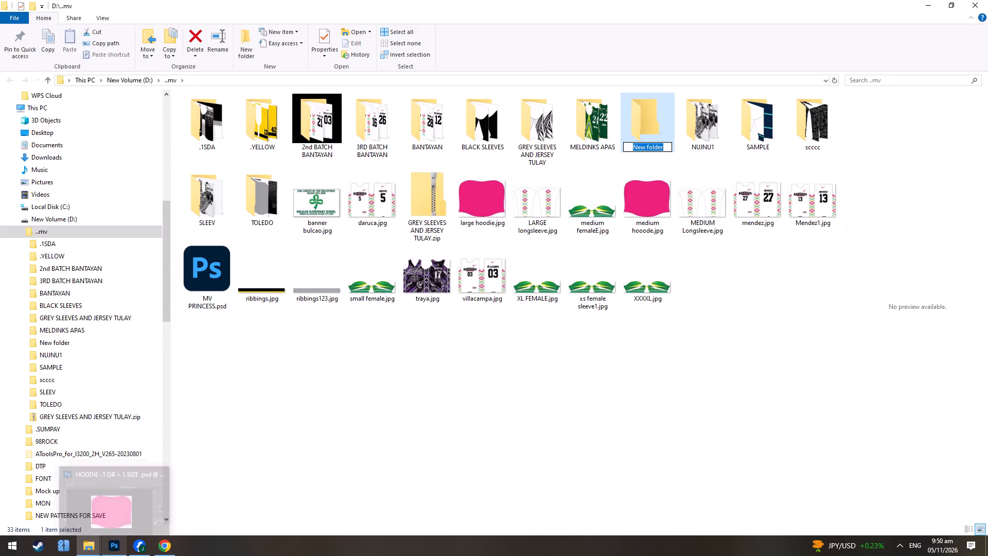
Switch back to Photoshop and bring up the BANTAYAN EDIT.psd jersey layout.
left_click(111, 554)
left_click(98, 39)
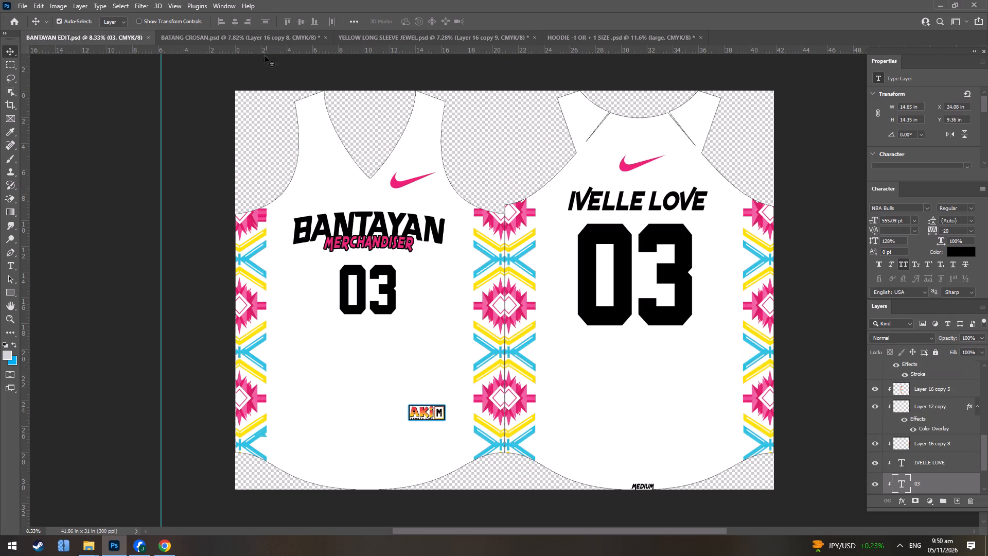
Switch to Chrome and look back through the customer's conversation for the order list, examining the jersey set entries.
scroll(519, 345, "up", 1, "alt")
left_click(434, 338)
key("alt+Tab")
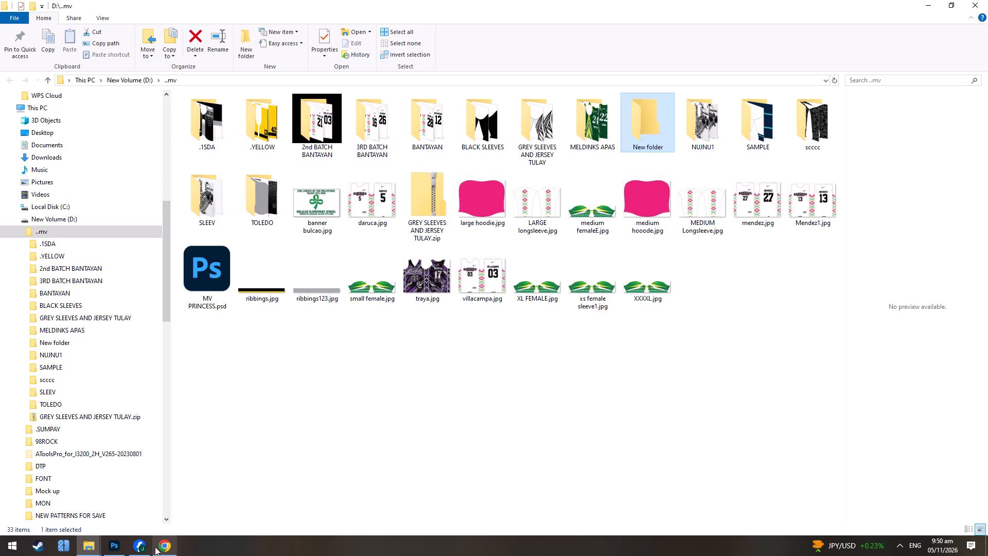
left_click(148, 548)
key("alt+Tab")
left_click(168, 544)
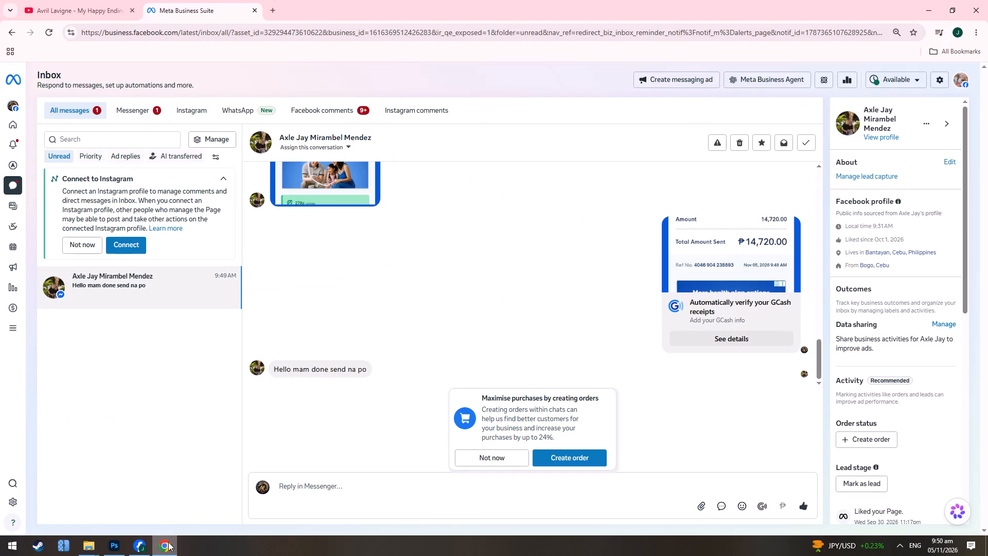
scroll(419, 385, "up", 4)
scroll(512, 307, "up", 3)
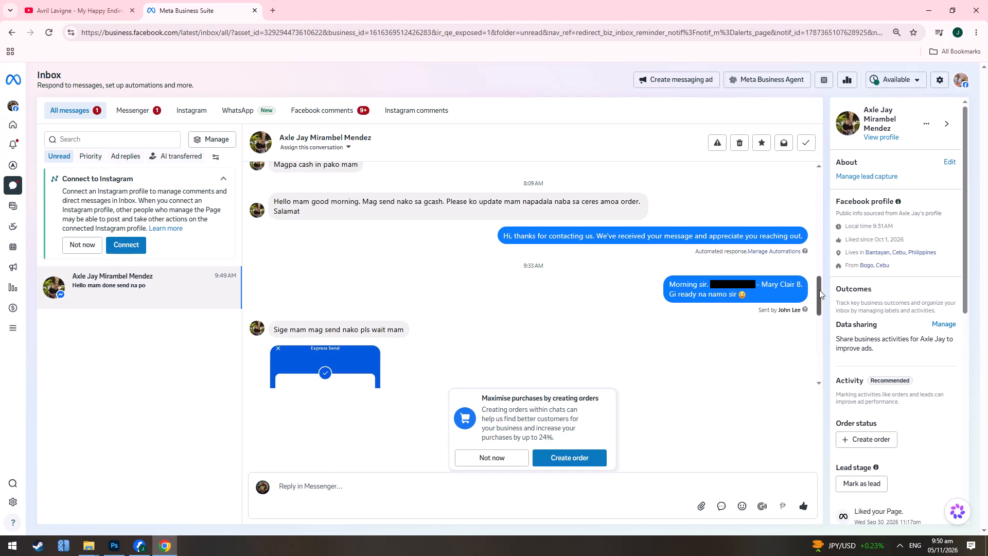
left_click_drag(819, 290, 868, 94)
scroll(727, 288, "up", 2)
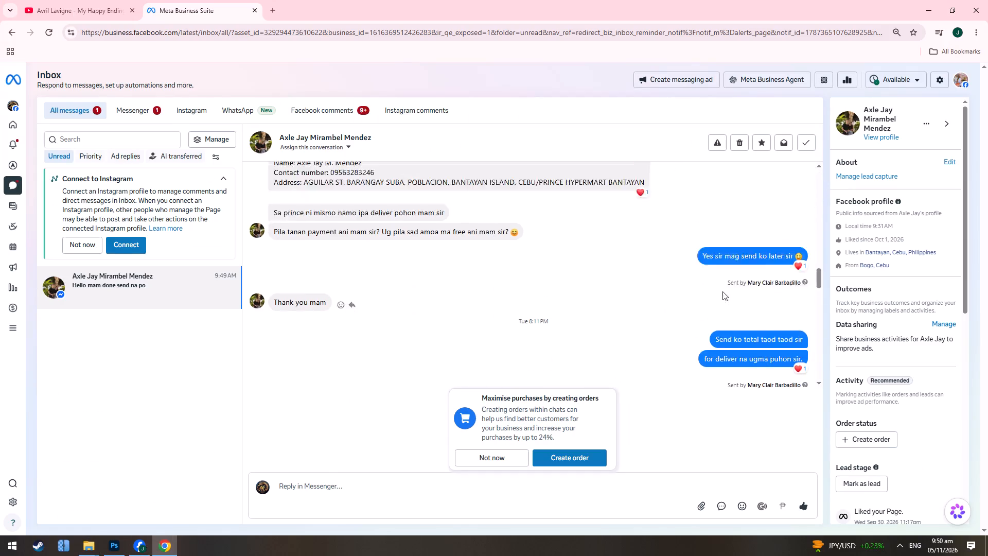
scroll(722, 291, "up", 9)
left_click(821, 230)
left_click_drag(822, 228, 833, 159)
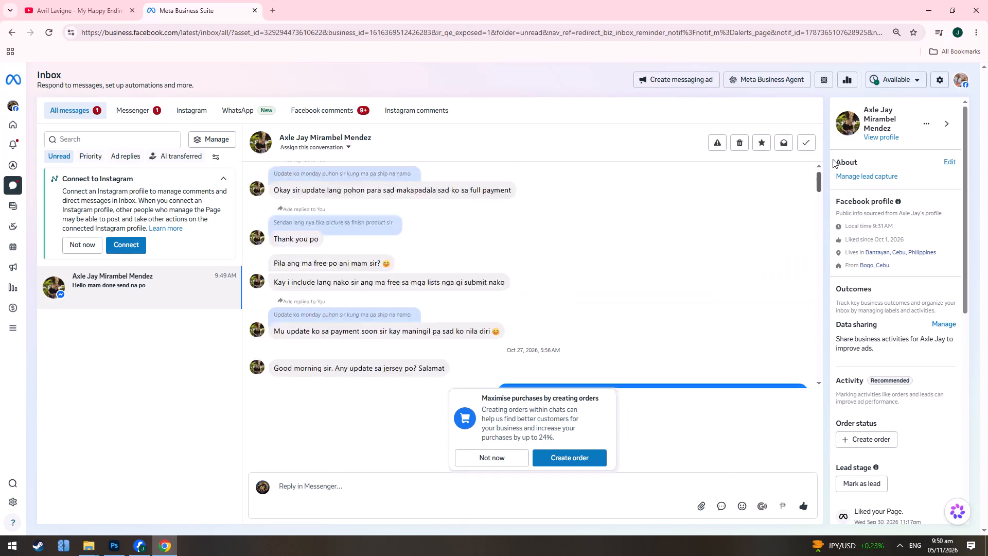
left_click_drag(833, 159, 839, 138)
scroll(776, 203, "up", 4)
left_click_drag(820, 181, 822, 118)
scroll(656, 271, "up", 6)
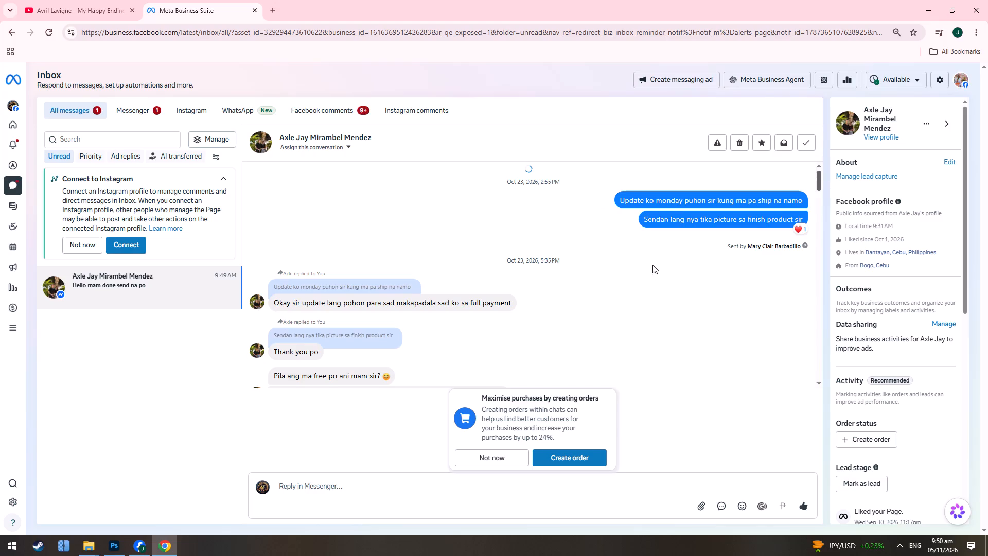
scroll(652, 265, "down", 5)
scroll(673, 281, "up", 20)
scroll(673, 281, "up", 1)
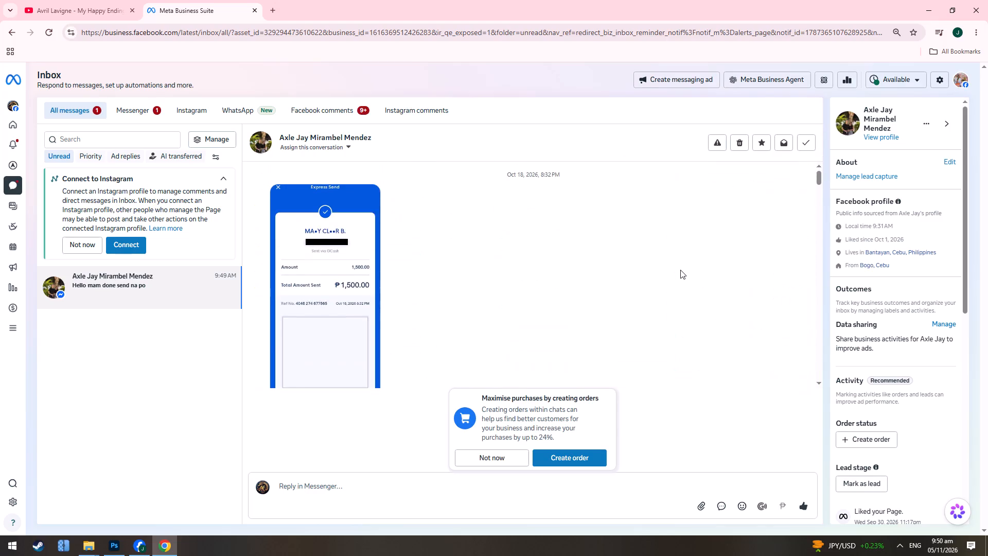
scroll(680, 270, "up", 6)
scroll(676, 272, "down", 7)
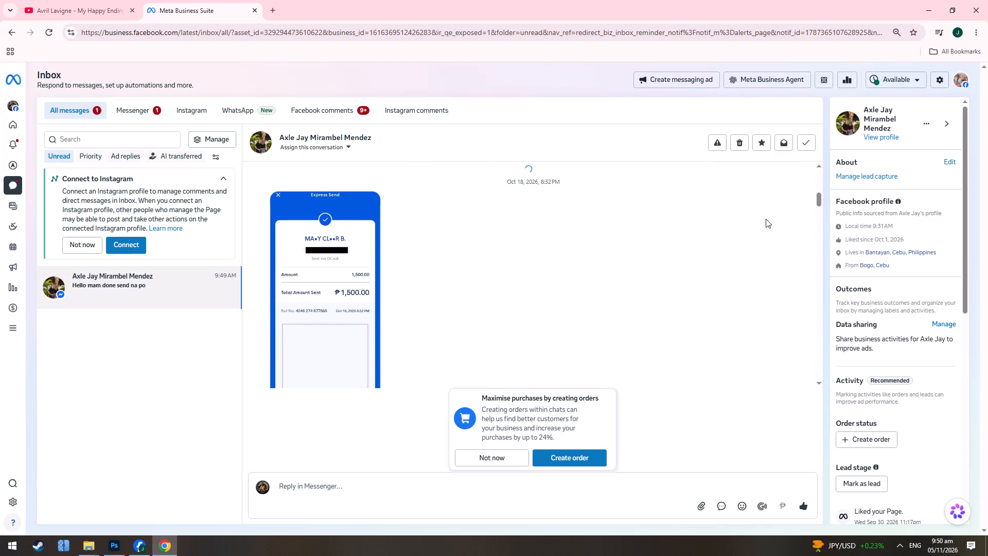
scroll(699, 272, "up", 20)
scroll(699, 272, "up", 1)
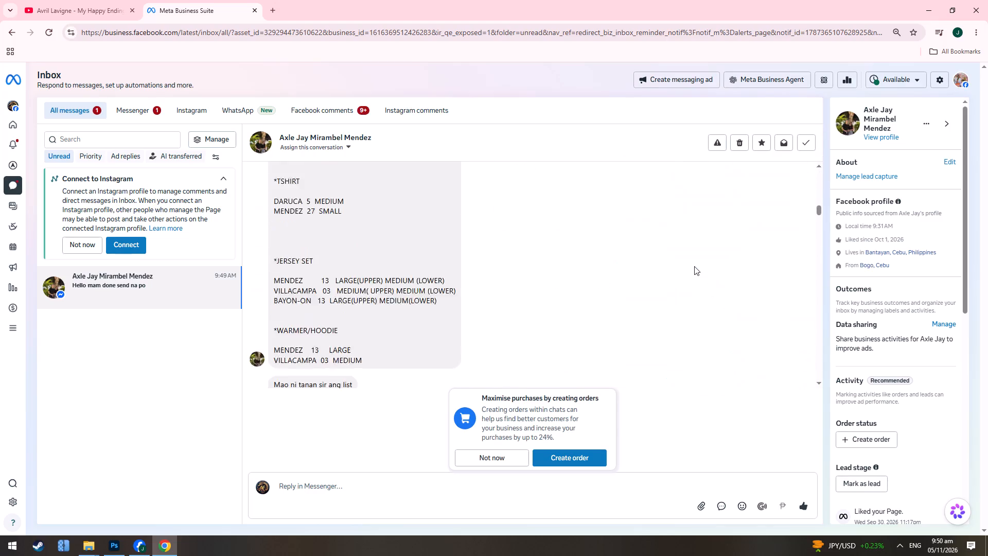
scroll(694, 266, "up", 2)
scroll(568, 265, "down", 3)
left_click_drag(435, 248, 363, 233)
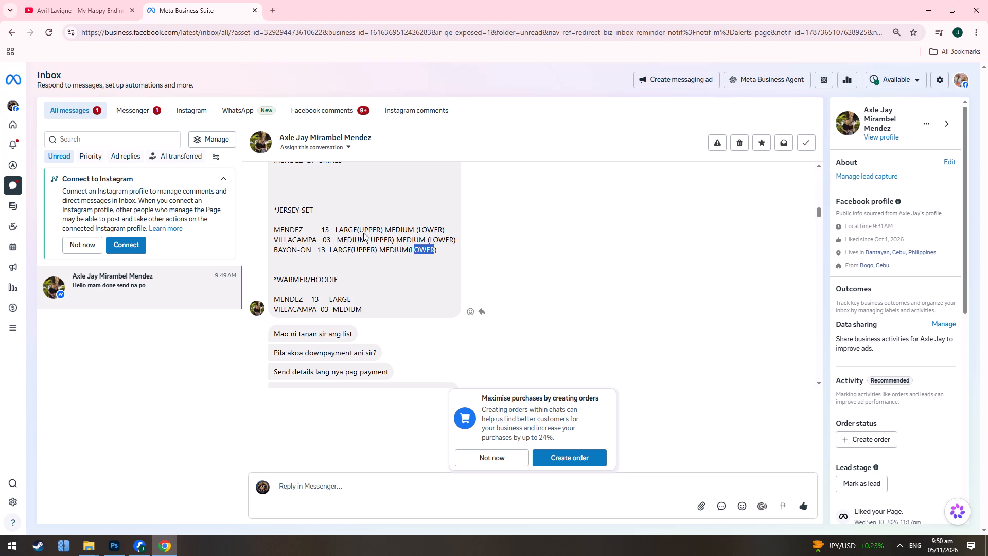
left_click_drag(363, 233, 273, 227)
key("alt+Tab")
key("alt+Tab")
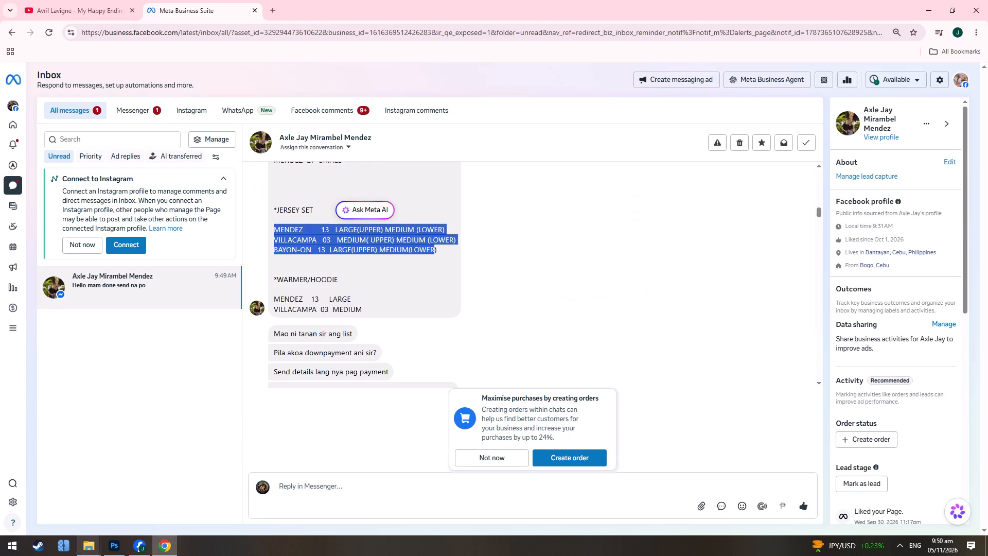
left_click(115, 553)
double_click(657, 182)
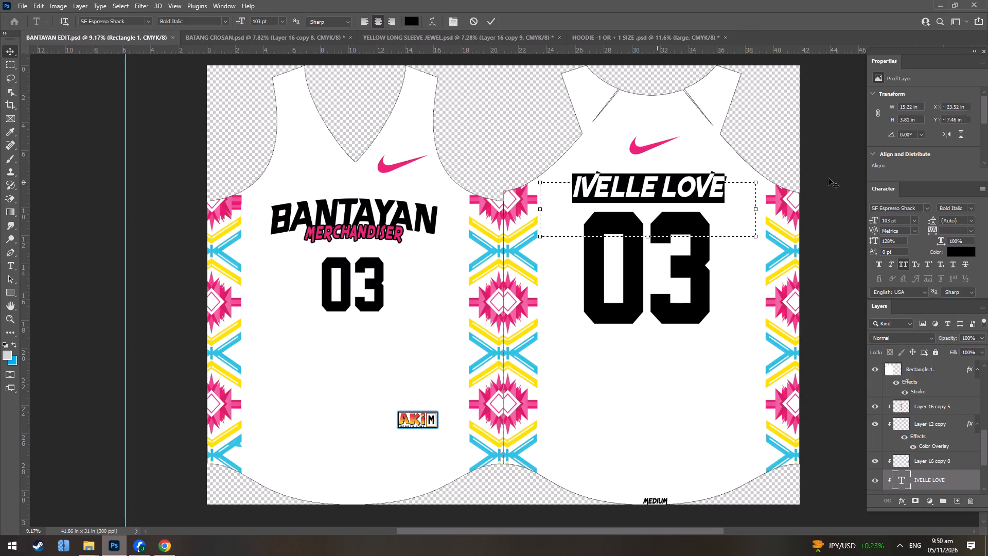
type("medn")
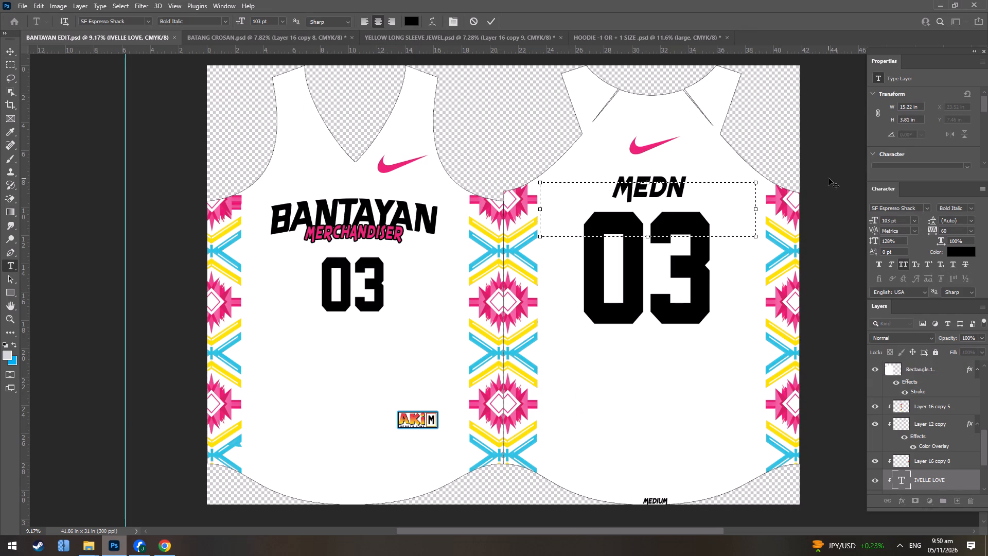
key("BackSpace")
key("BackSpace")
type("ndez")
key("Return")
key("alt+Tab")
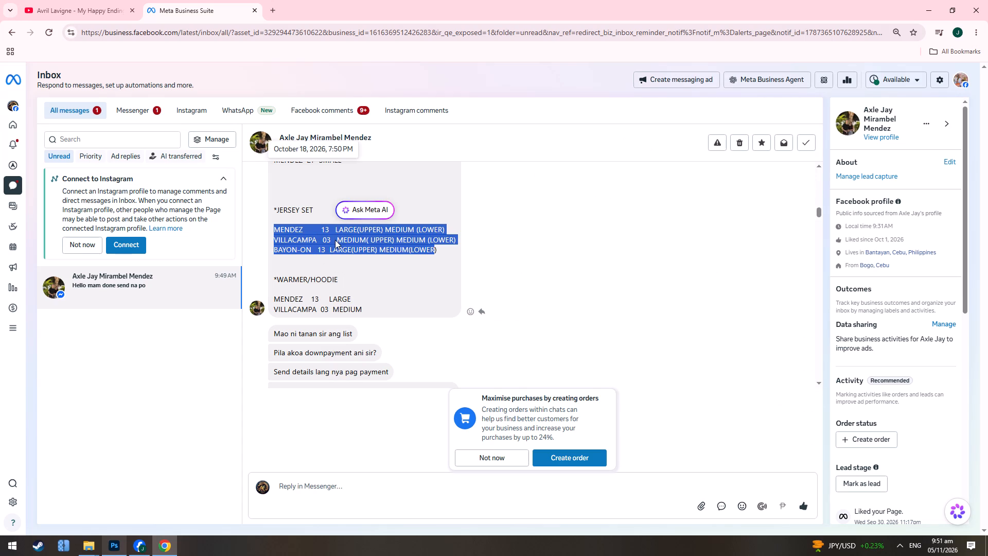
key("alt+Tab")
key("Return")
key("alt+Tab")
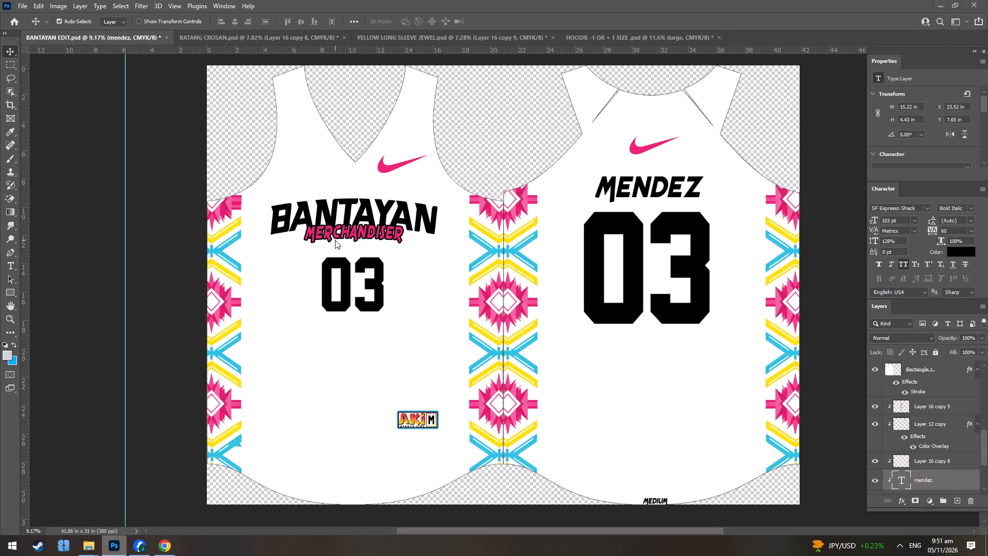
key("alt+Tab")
Set the name on the jersey's back to "villacampa" and check it against the matching jersey set entry in the conversation.
double_click(665, 186)
type("villacampa")
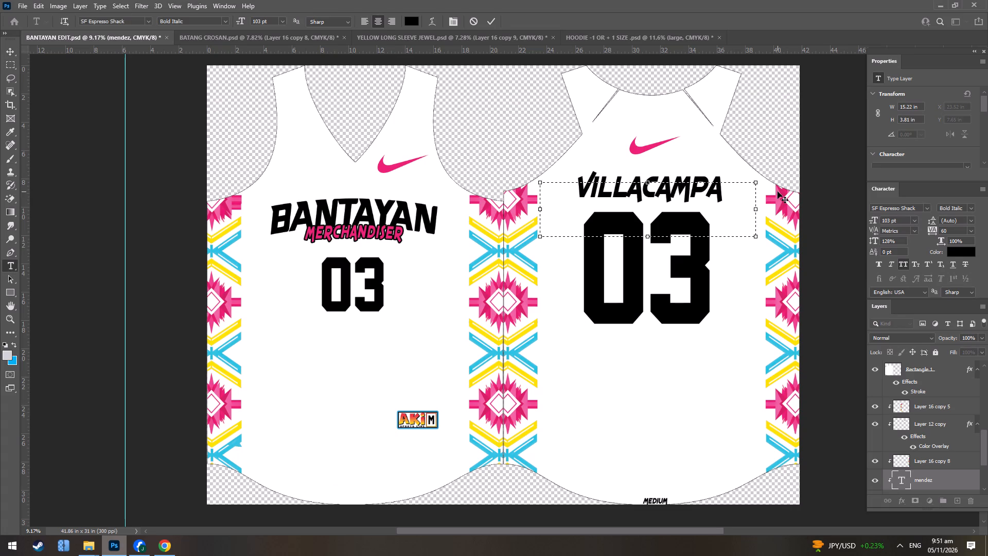
key("Return")
key("alt+Tab")
key("alt+Tab")
left_click(617, 250)
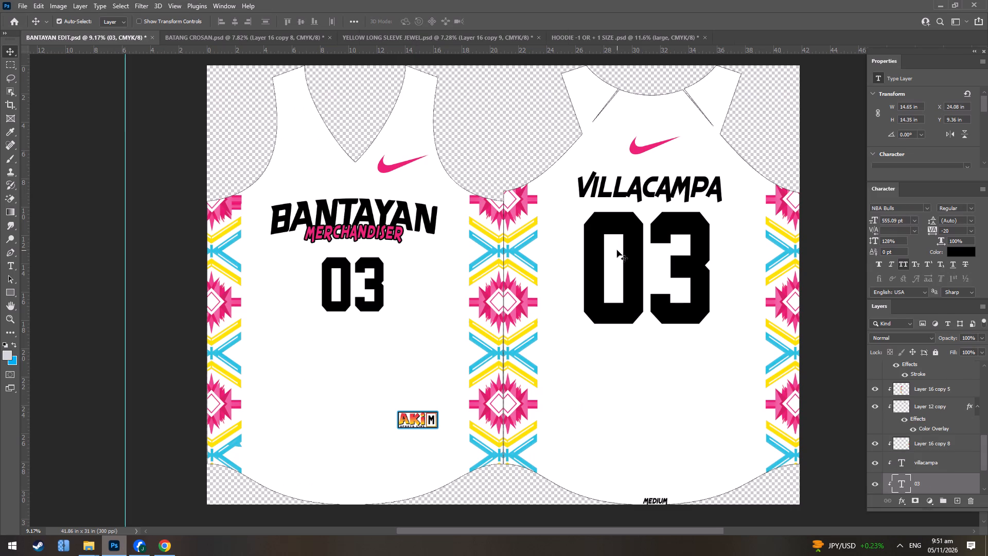
key("alt+Tab")
left_click(375, 240)
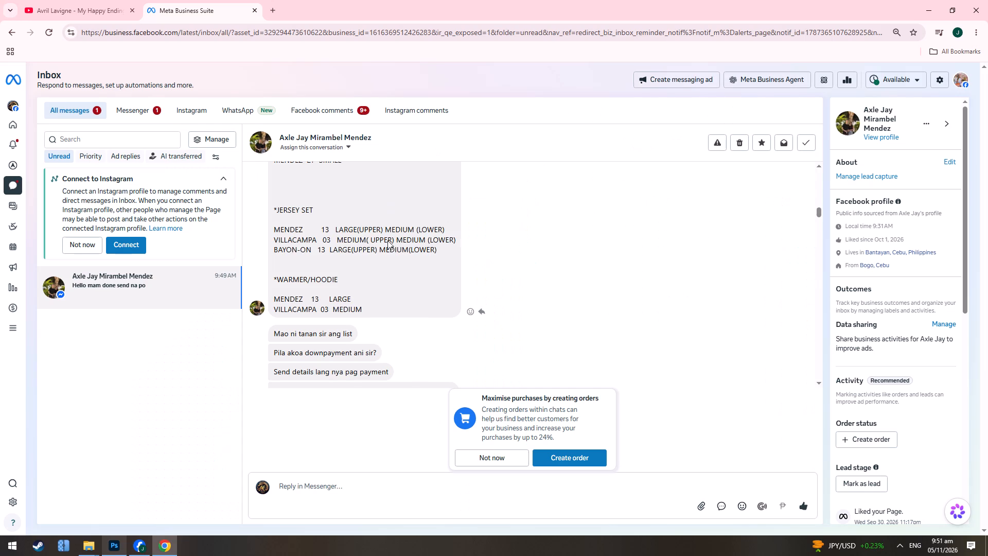
left_click_drag(457, 241, 286, 244)
key("alt+Tab")
Save a JPEG copy of the jersey layout as "villa" in the ..mv folder on New Volume (D:).
key("ctrl+alt+s")
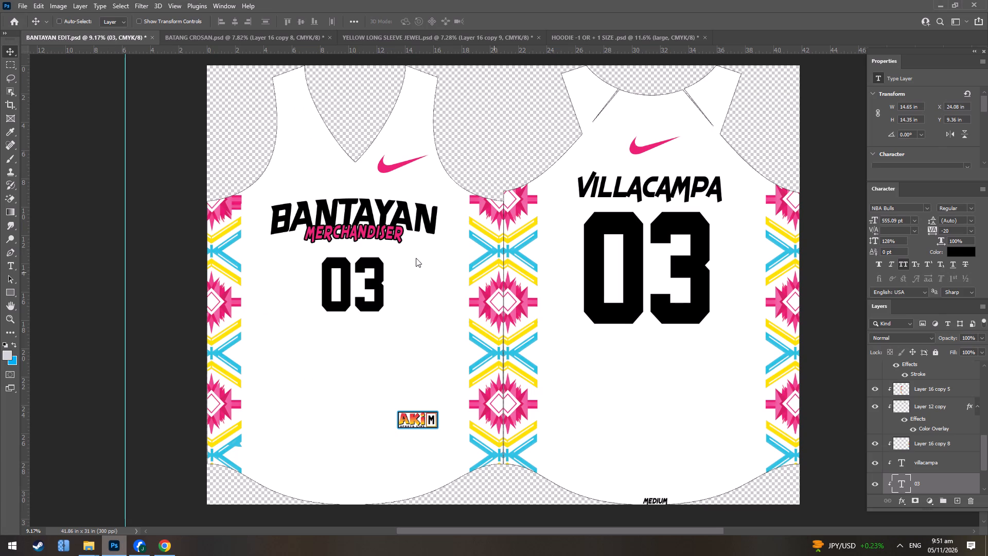
double_click(307, 113)
left_click(306, 409)
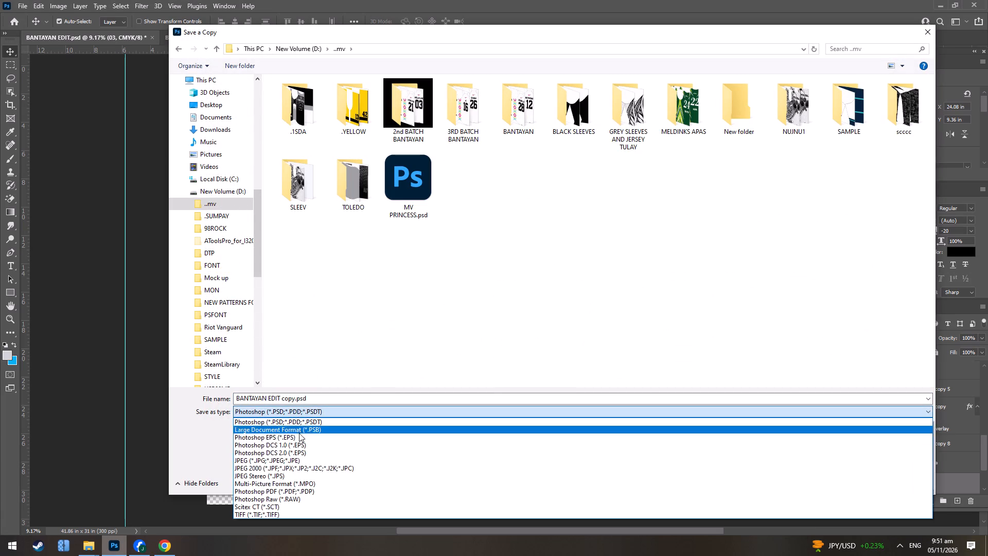
left_click(294, 453)
left_click_drag(310, 411, 310, 416)
left_click(285, 458)
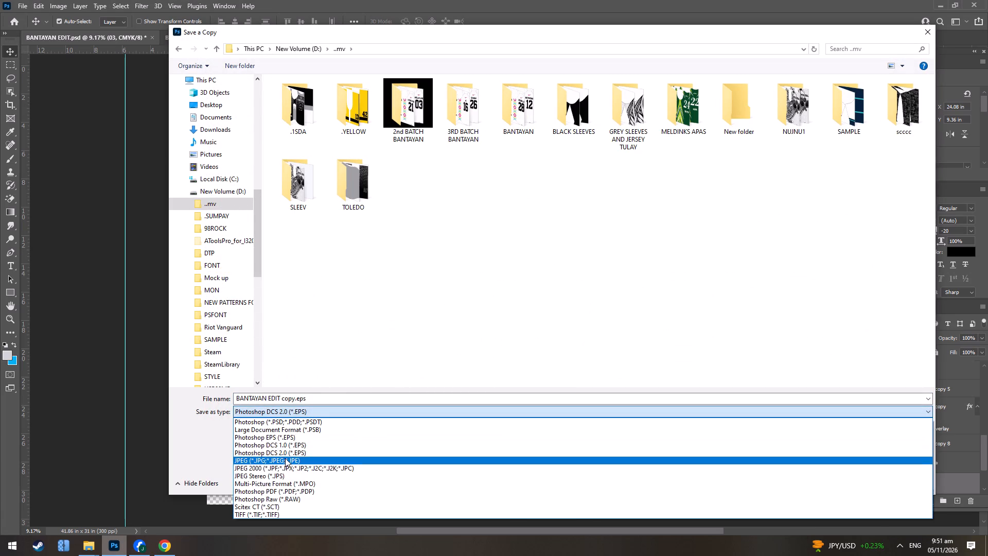
left_click(293, 395)
type("villa")
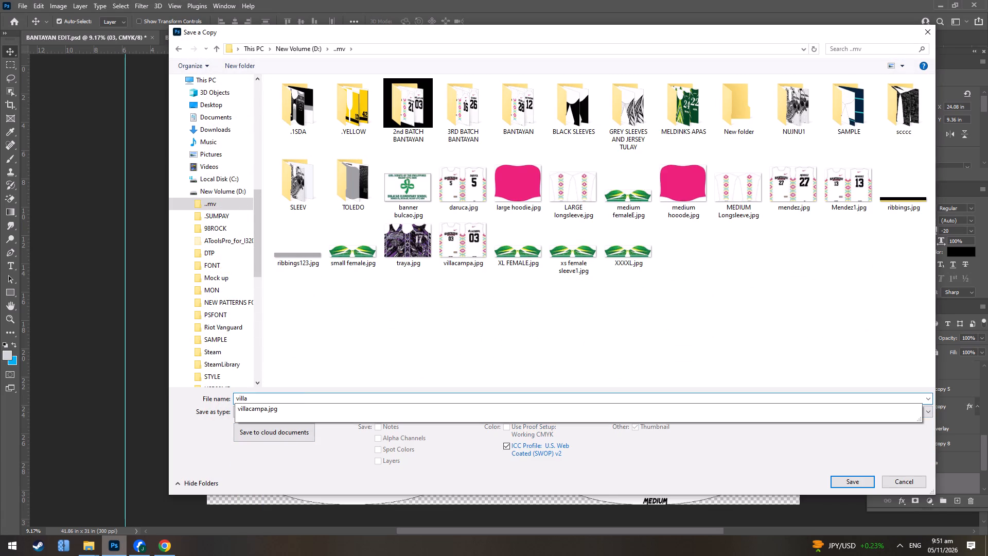
key("Tab")
key("Return")
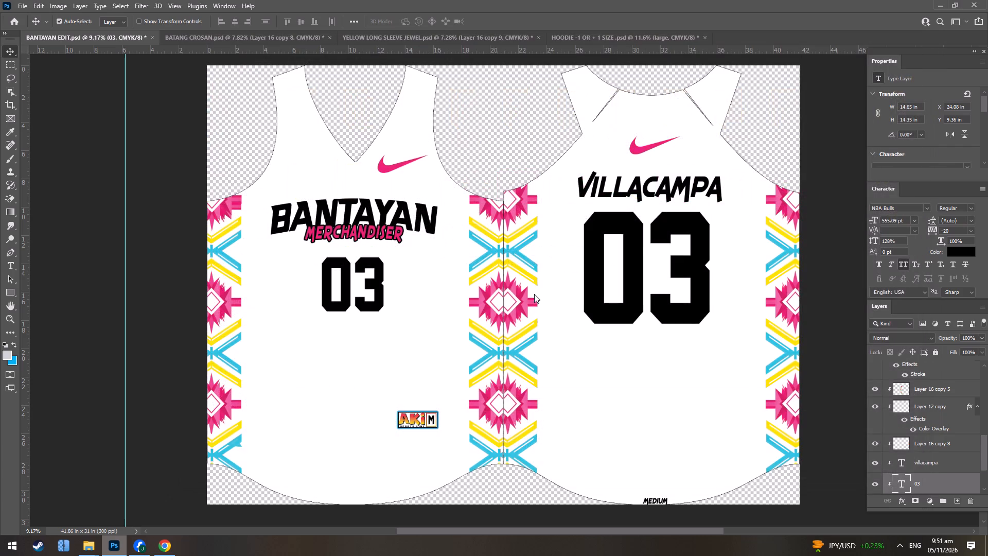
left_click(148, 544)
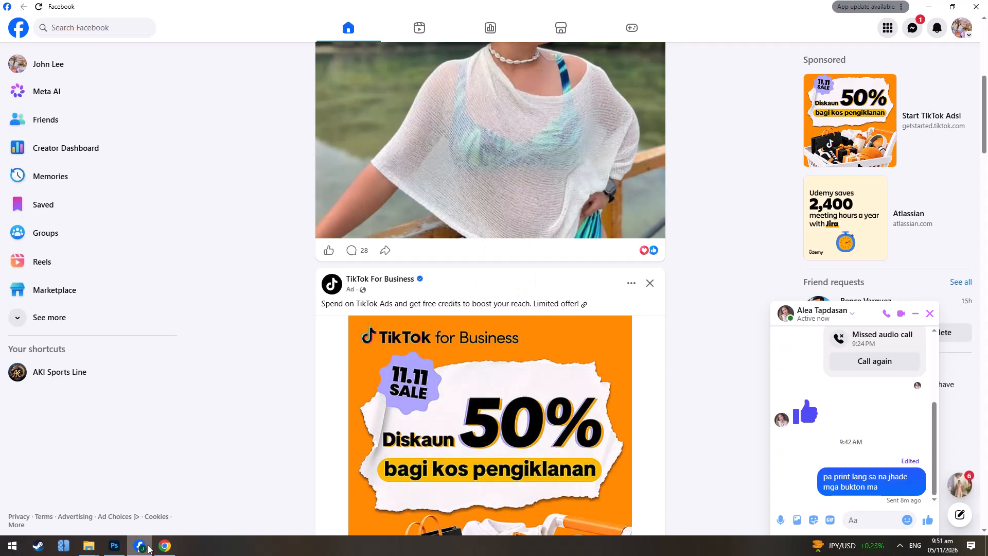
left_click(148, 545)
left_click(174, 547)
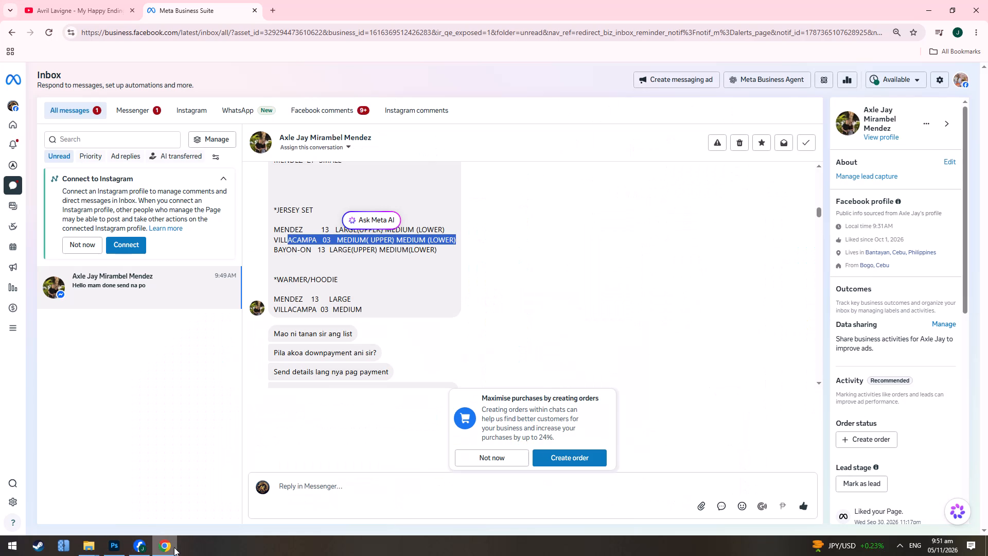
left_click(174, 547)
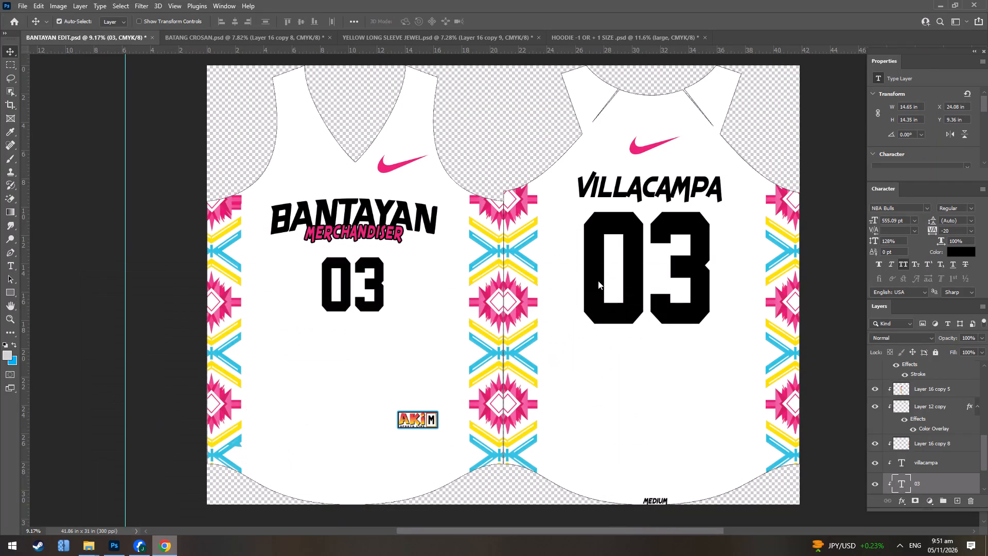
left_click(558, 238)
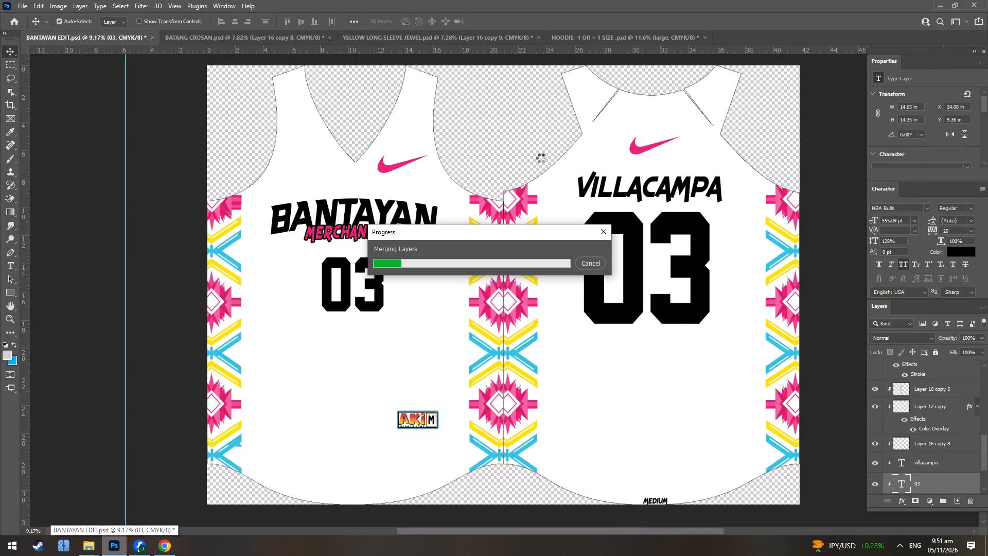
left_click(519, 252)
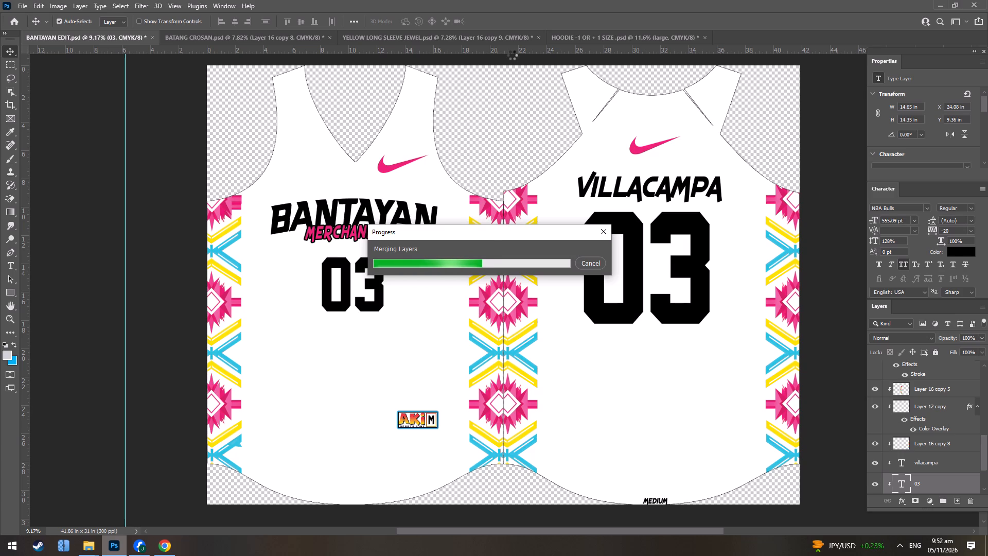
Switch to Facebook, start an audio call with the contact in the open chat, and bring up the call window.
left_click(140, 554)
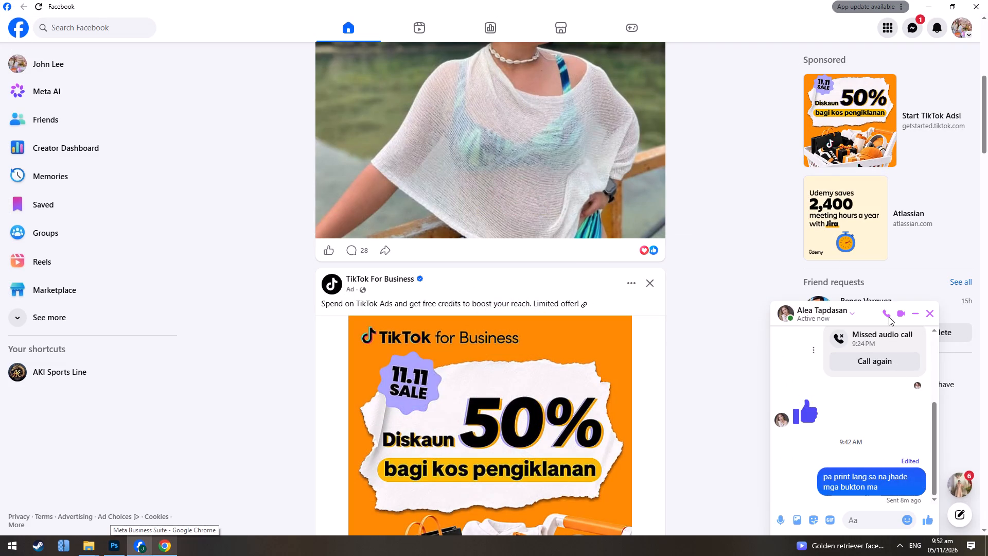
left_click(889, 317)
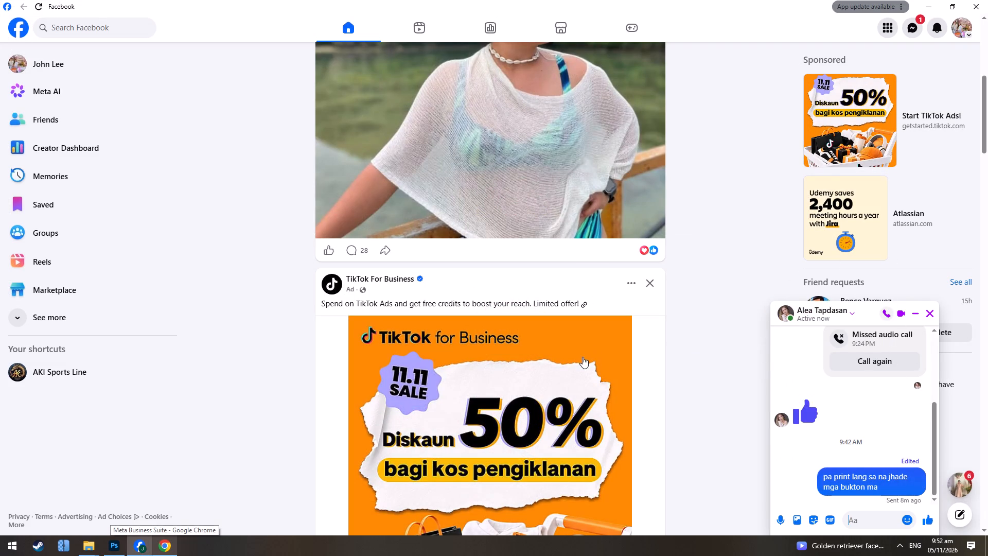
key("alt+Tab")
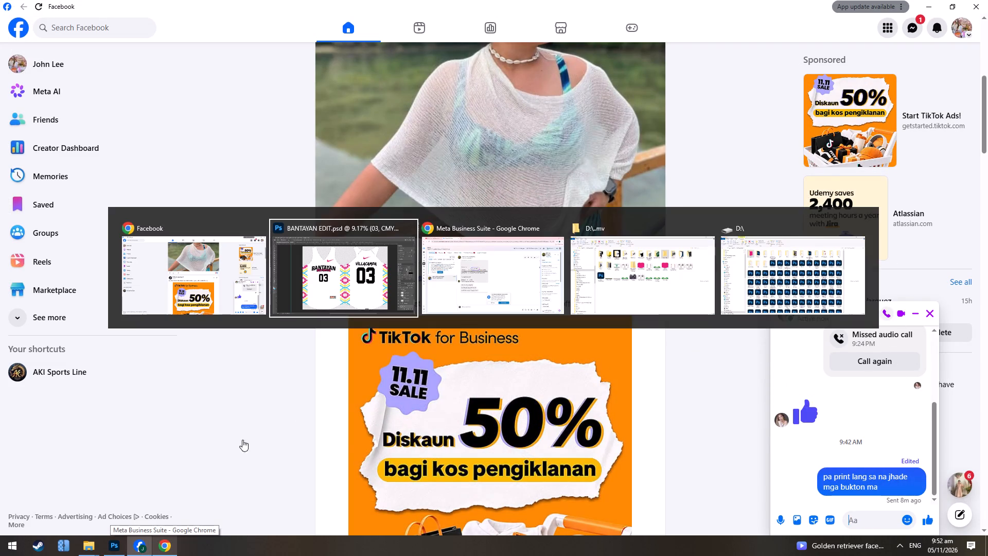
left_click(167, 555)
left_click(163, 540)
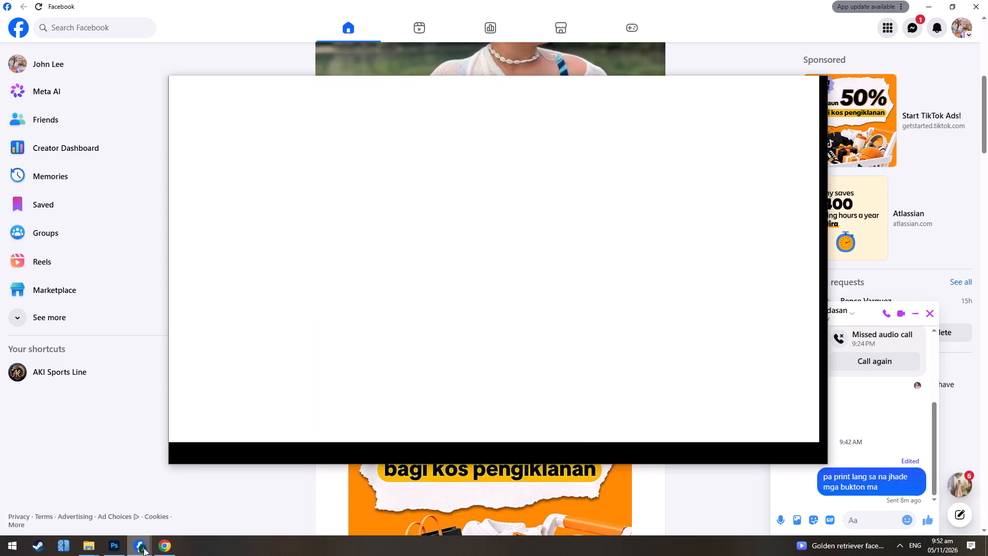
left_click(143, 552)
left_click(186, 516)
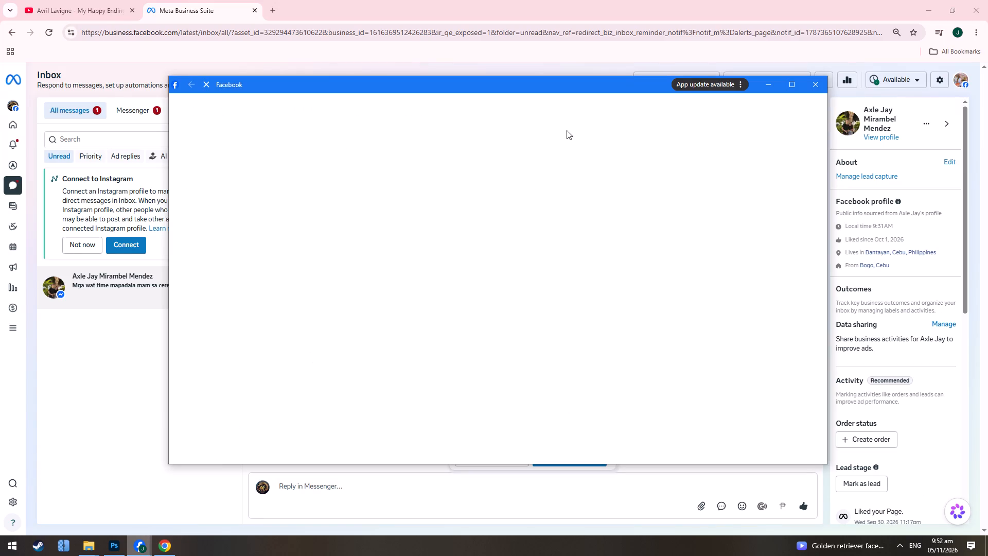
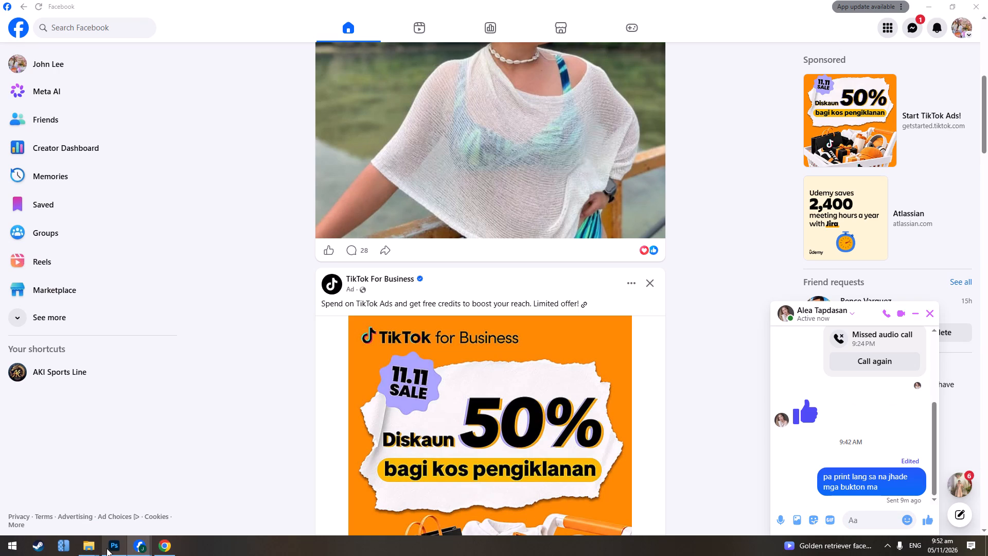
Check the jersey set entries in the customer's Meta Business Suite conversation against the Villacampa jersey, and return to the layout in Photoshop.
left_click(120, 548)
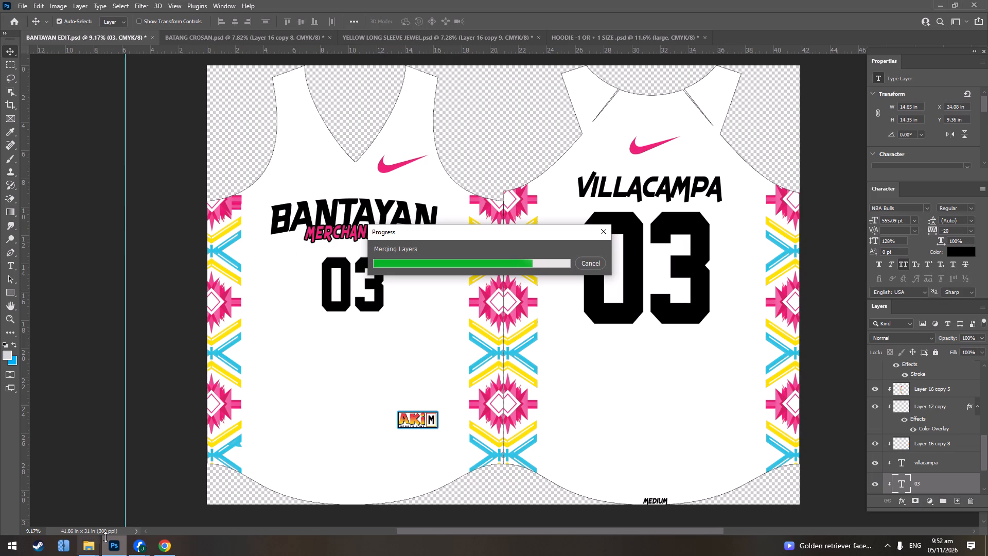
left_click(485, 265)
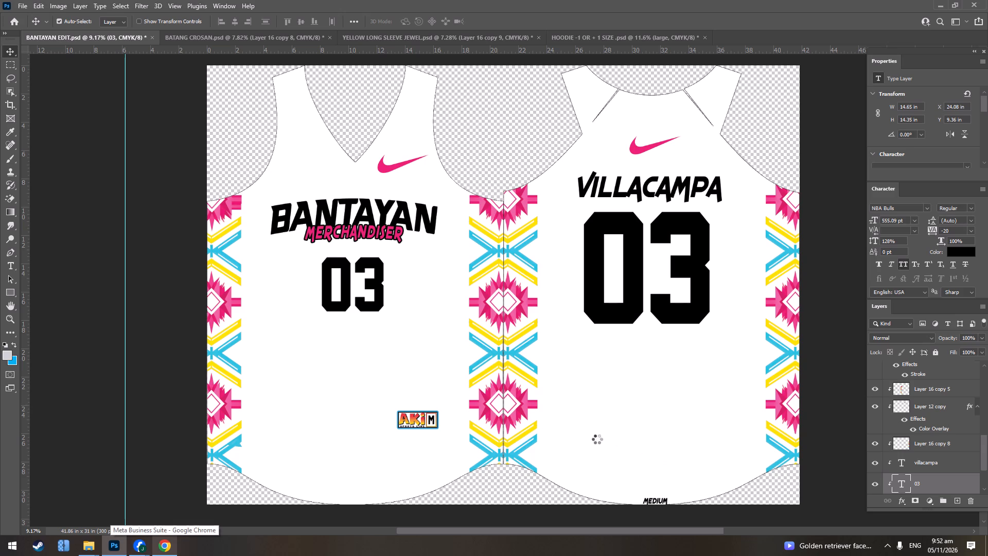
left_click(150, 547)
left_click(126, 515)
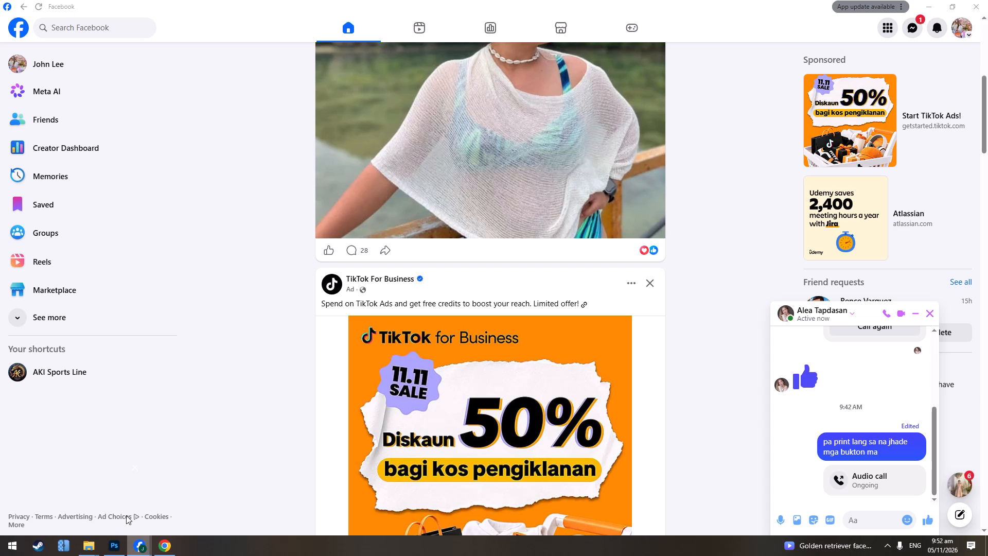
key("alt+Tab")
left_click(169, 553)
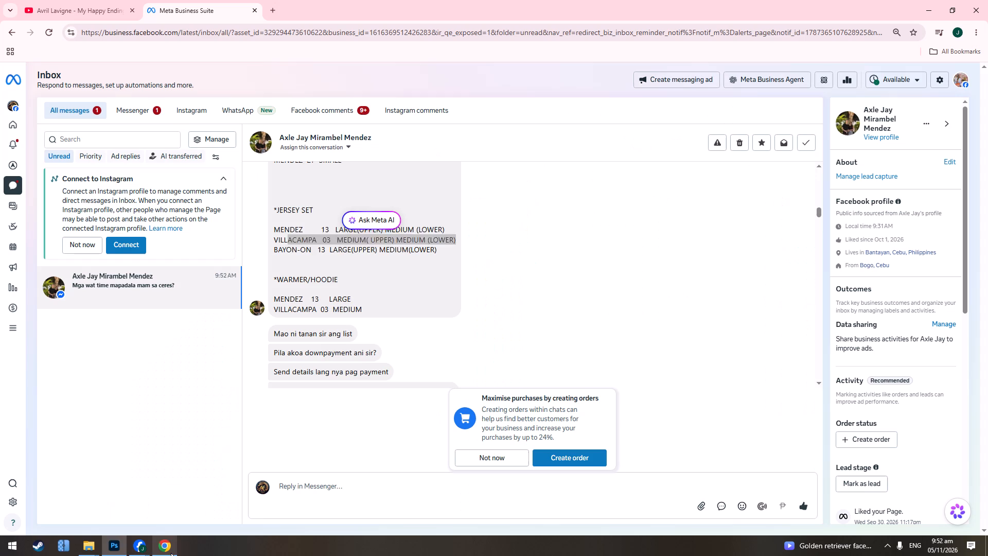
key("alt+Tab")
left_click(118, 544)
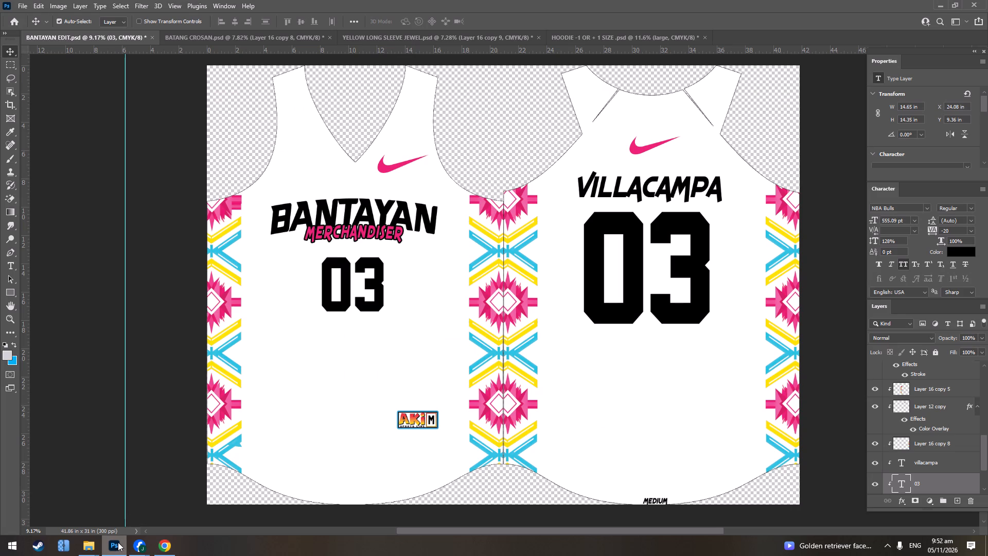
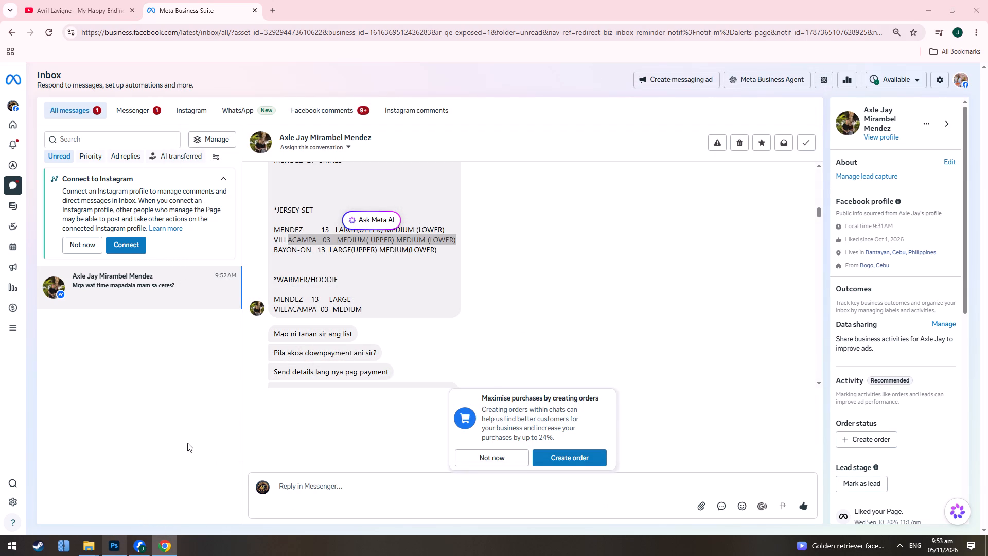
Return to Photoshop and complete the jersey's JPEG export at quality 12 in Baseline ("Standard") format.
key("alt+Tab")
key("alt+Tab")
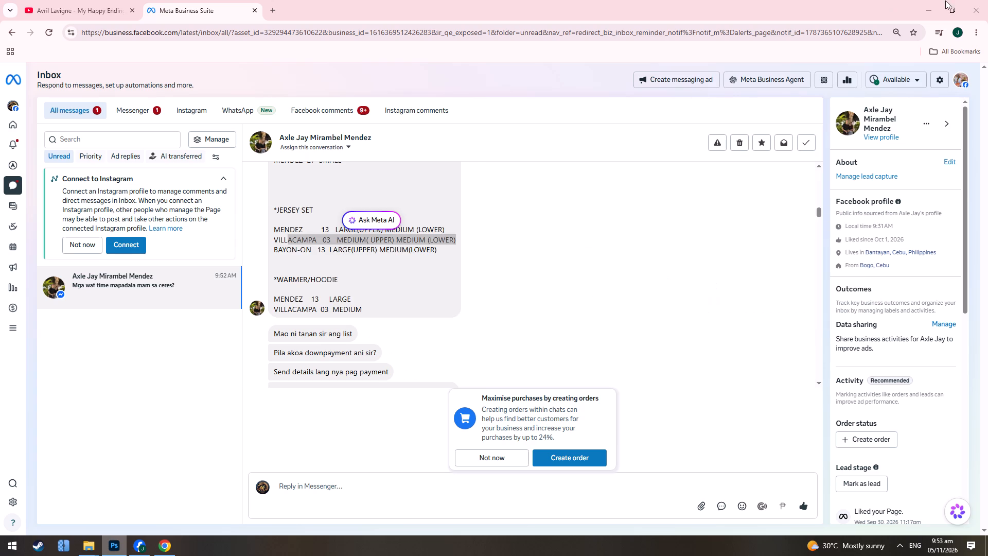
left_click(931, 6)
left_click(938, 2)
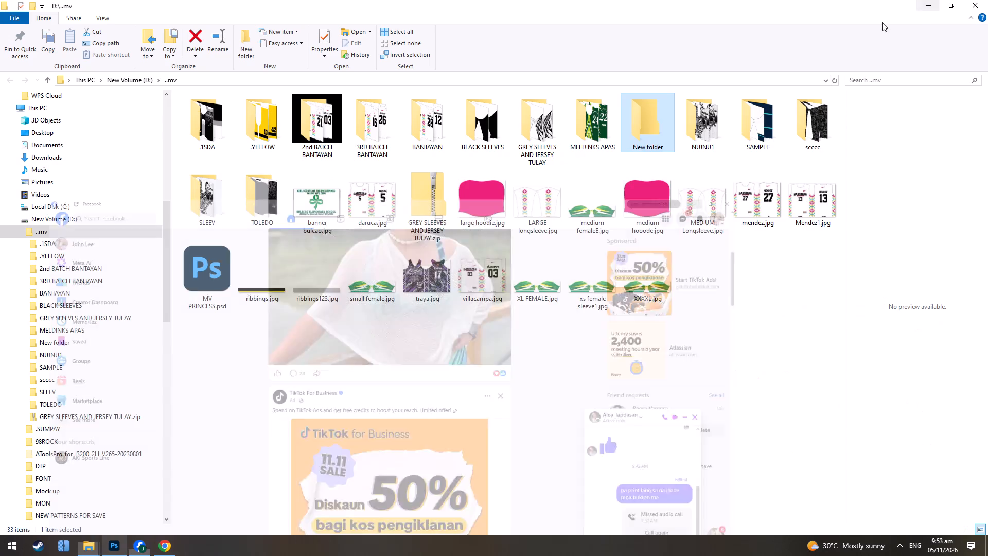
left_click(914, 3)
left_click(930, 6)
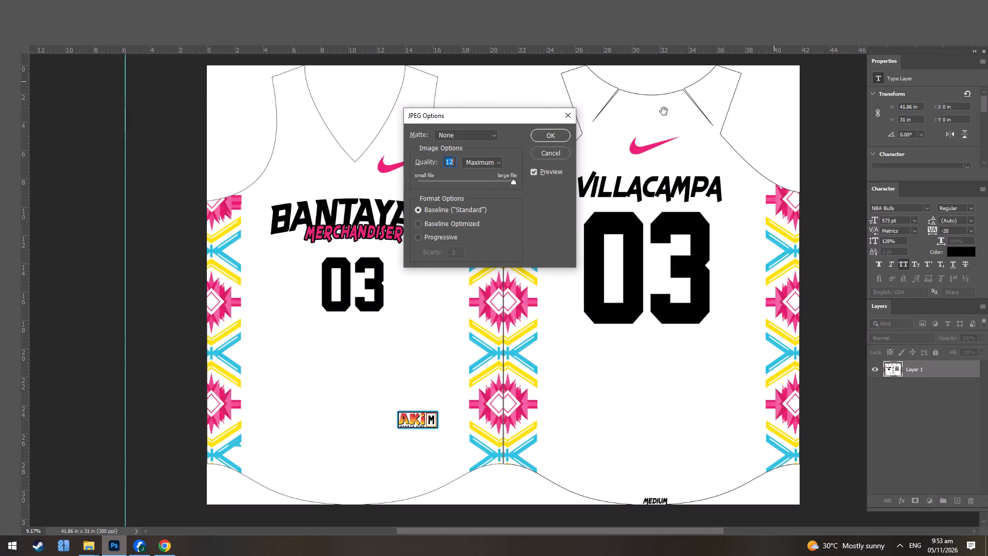
left_click(544, 135)
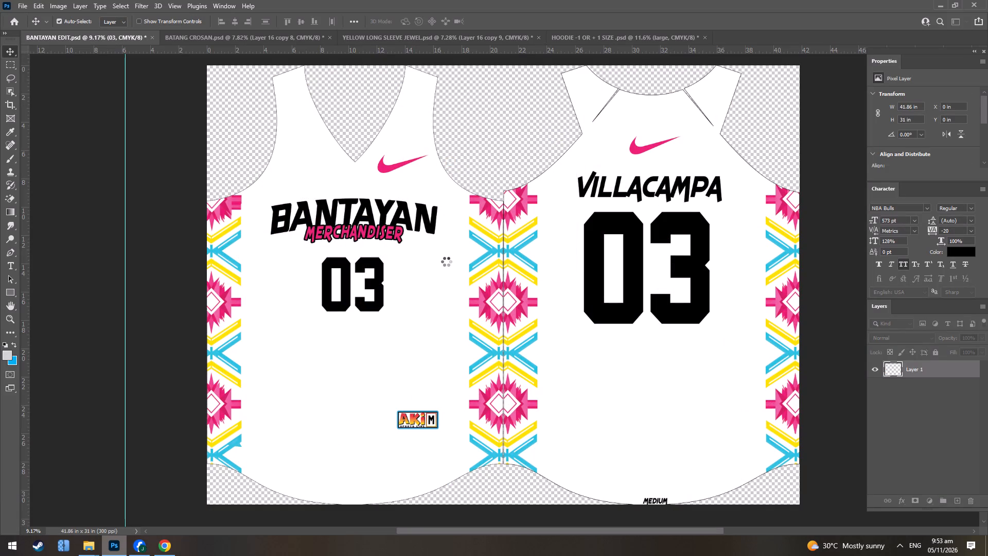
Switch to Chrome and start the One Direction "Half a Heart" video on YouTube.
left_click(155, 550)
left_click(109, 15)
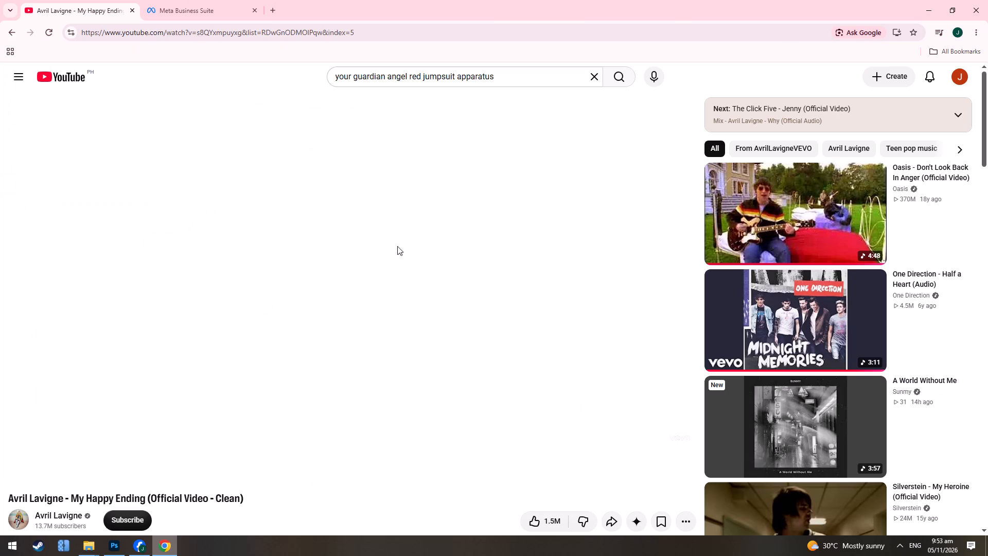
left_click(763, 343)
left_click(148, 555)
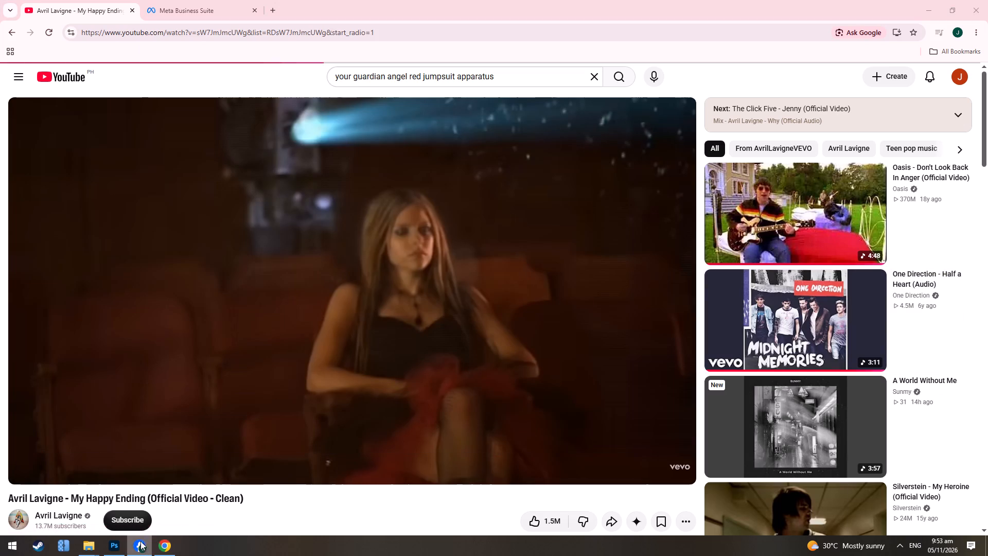
Switch to Photoshop and change the jersey's size marks to "l" in the front logo and "large" at the back hem.
left_click(118, 552)
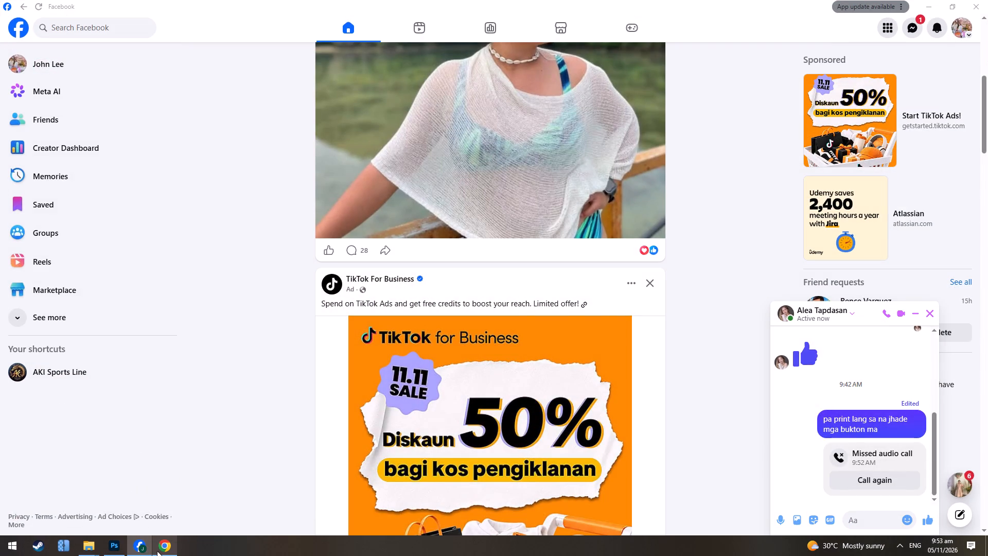
double_click(430, 423)
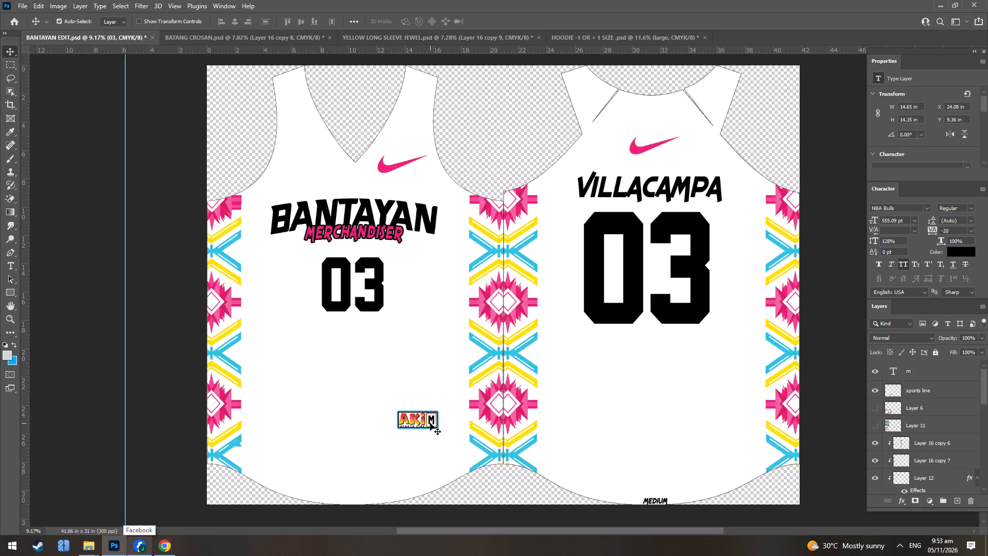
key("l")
key("Return")
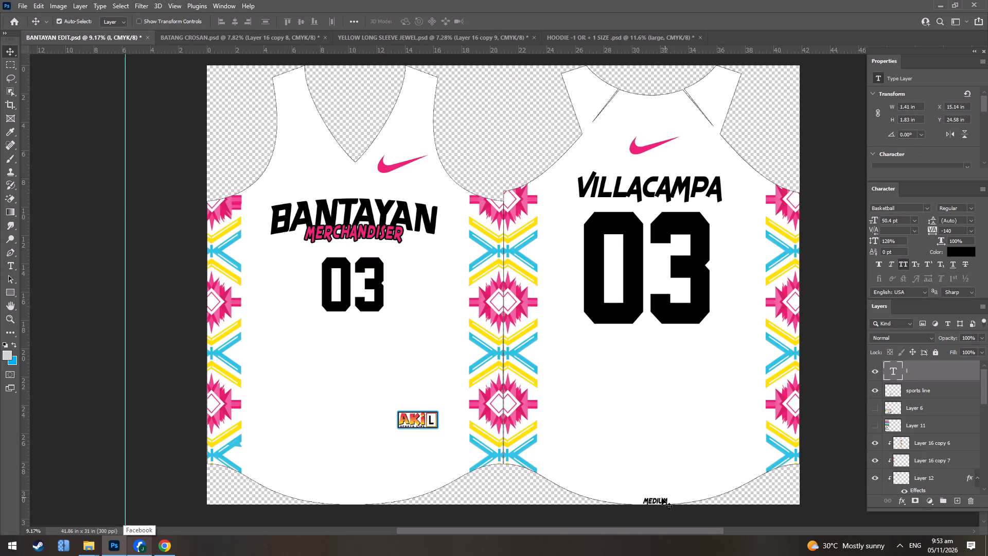
double_click(650, 498)
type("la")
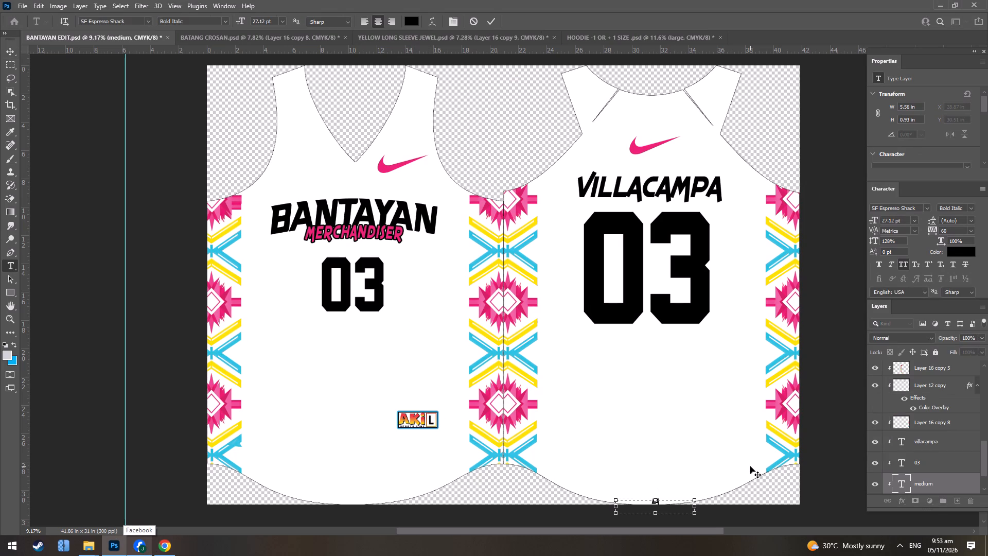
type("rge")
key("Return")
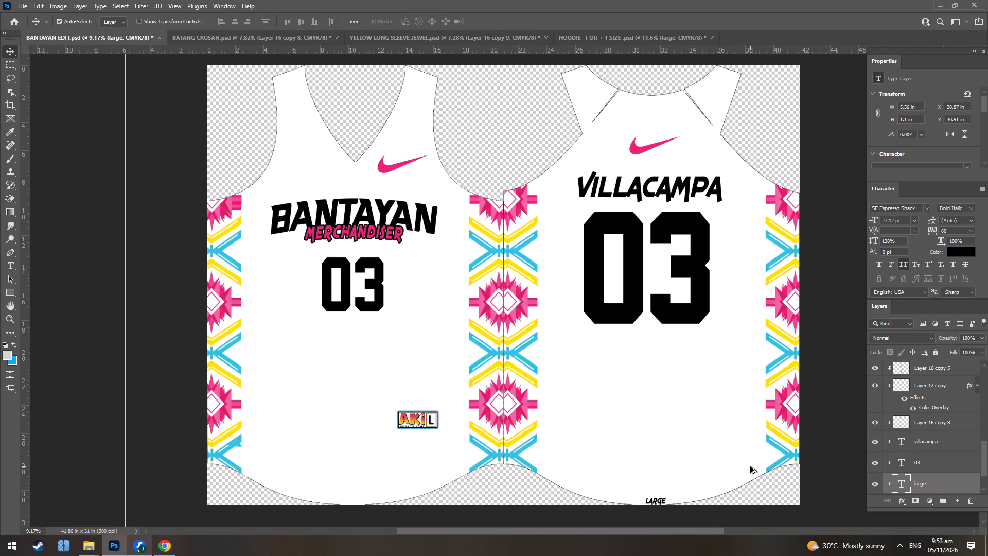
Resize the jersey document to 43.86 inches wide with the width and height unlinked.
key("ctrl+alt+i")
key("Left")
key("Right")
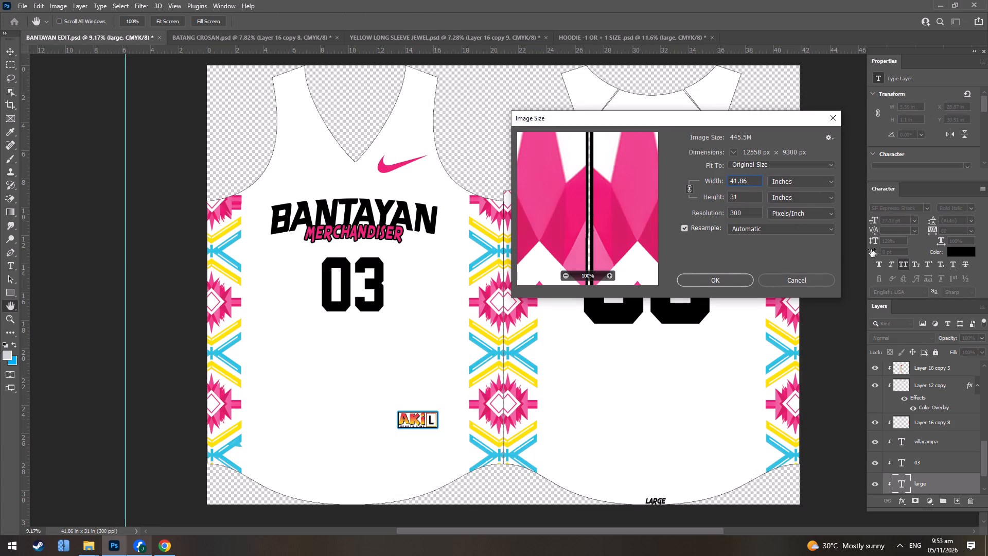
left_click(689, 188)
left_click(744, 182)
key("Left")
key("Left")
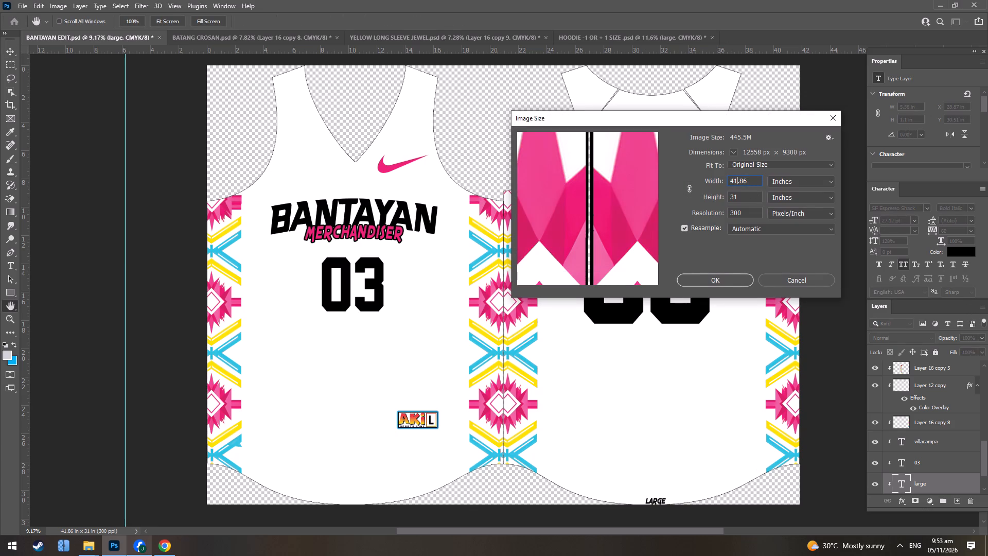
key("Left")
key("Right")
key("BackSpace")
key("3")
key("Return")
key("Return")
key("Return")
key("Return")
key("Return")
key("Return")
key("Return")
key("Return")
key("Return")
key("Return")
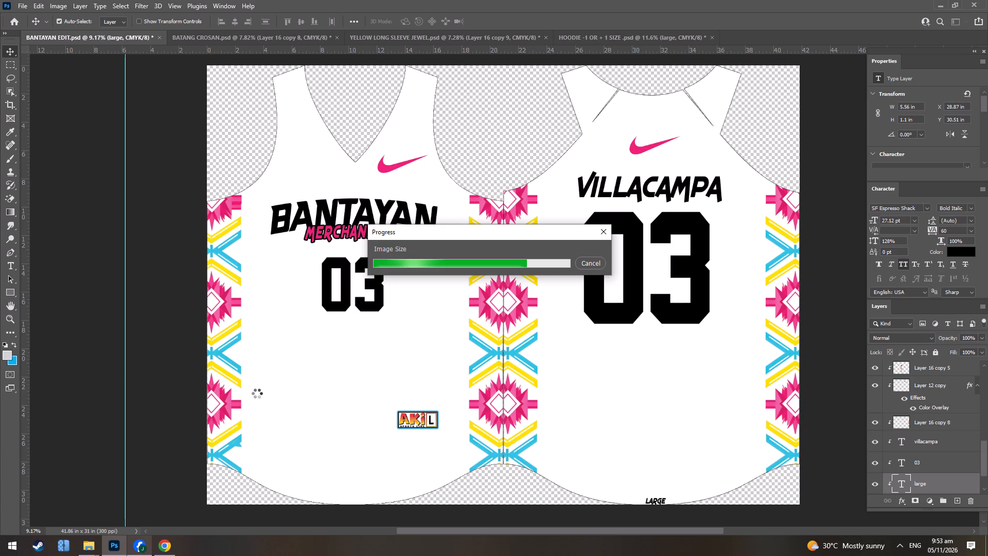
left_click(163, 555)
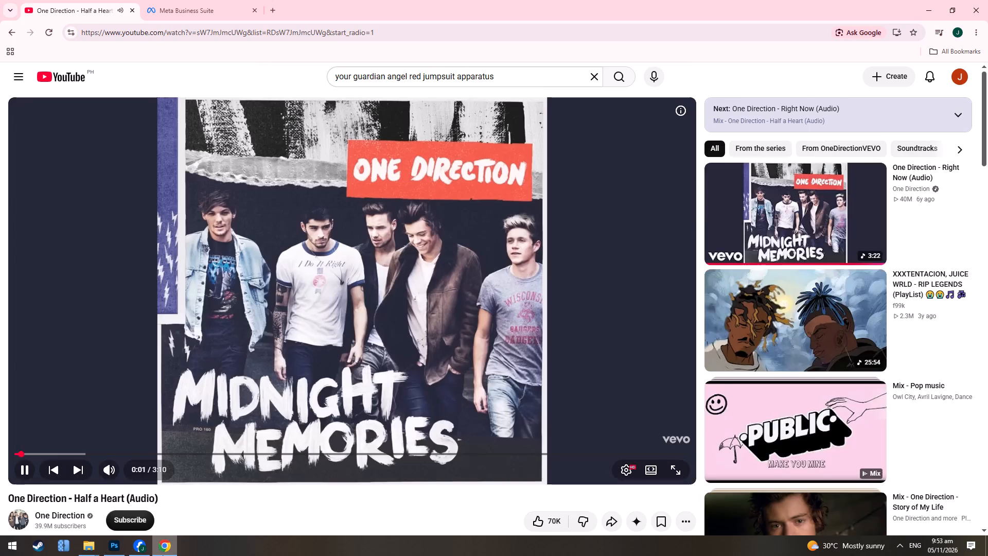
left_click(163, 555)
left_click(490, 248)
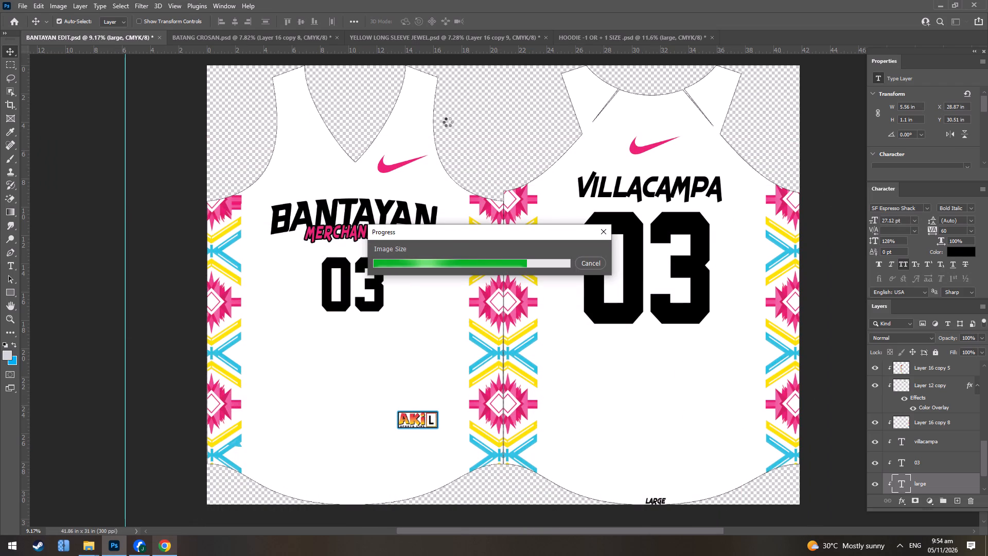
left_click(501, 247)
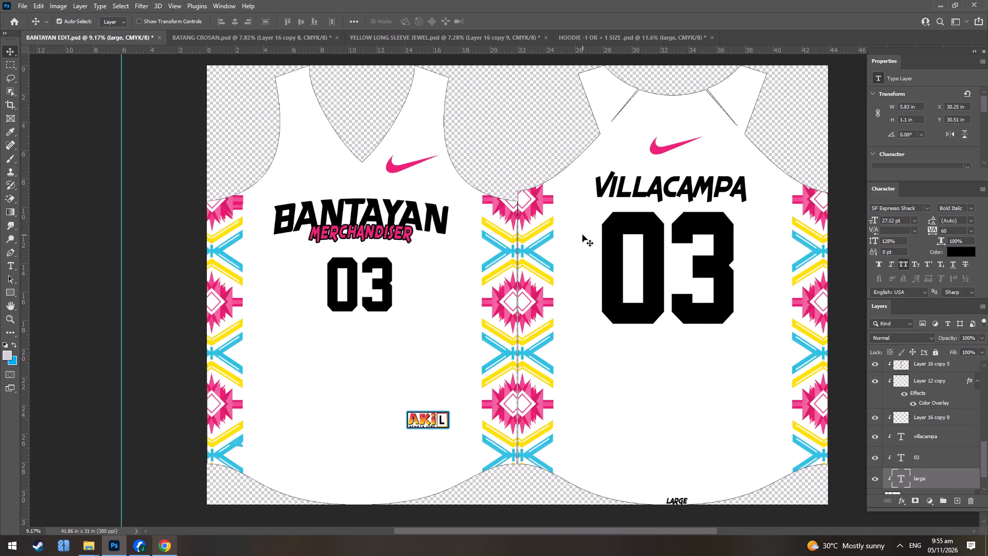
Set the jersey image's height to 32 inches, keeping the width at 43.86 inches.
key("ctrl+alt+i")
left_click_drag(733, 199, 740, 198)
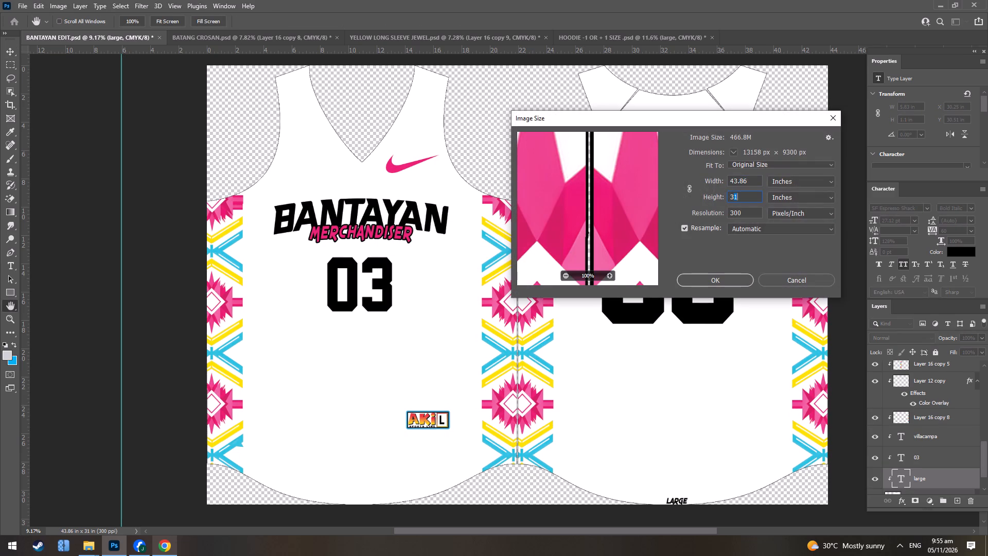
key("Right")
key("BackSpace")
key("2")
key("Return")
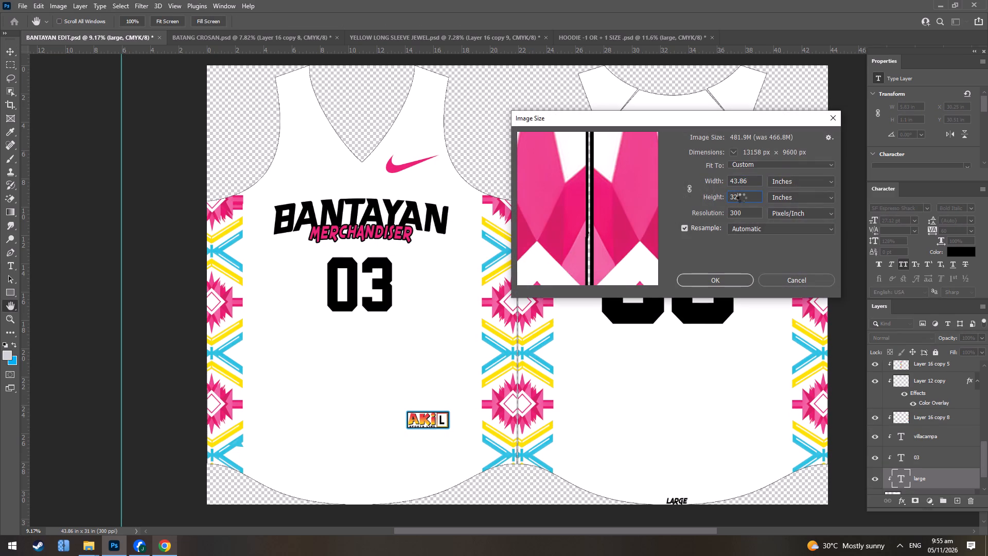
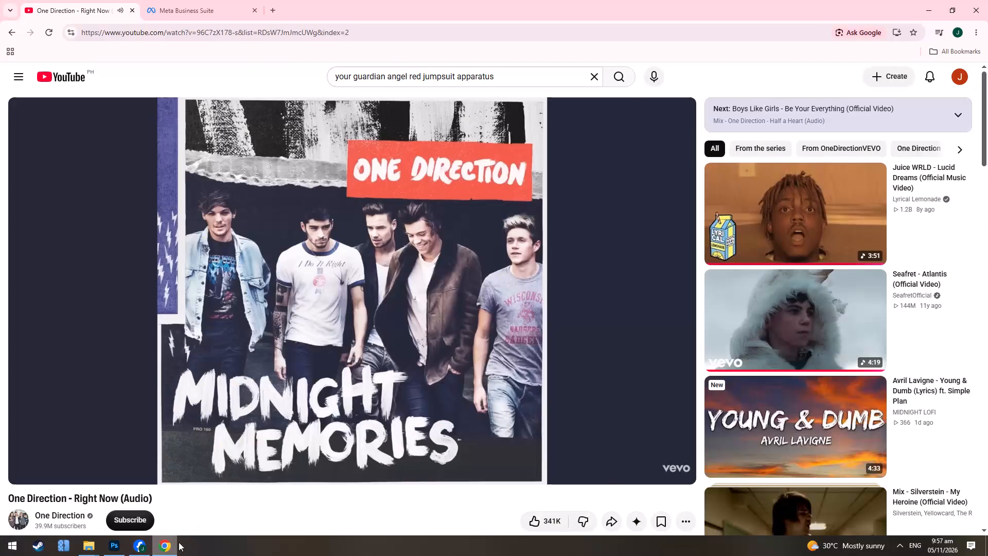
Check the jersey set list in the customer's chat, and change the back name on the Photoshop jersey to "mendez".
key("alt+Tab")
key("alt+Tab")
left_click(224, 0)
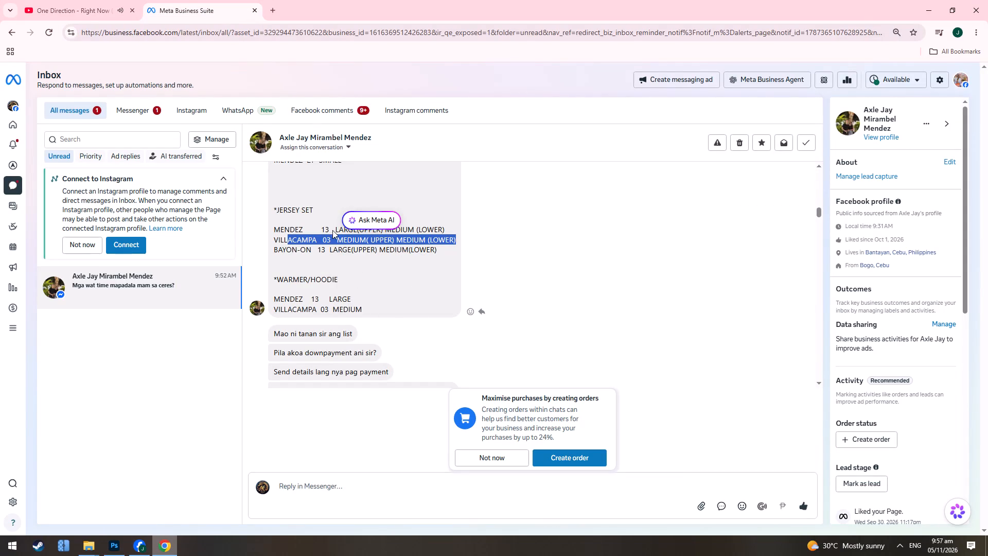
key("alt+Tab")
double_click(633, 191)
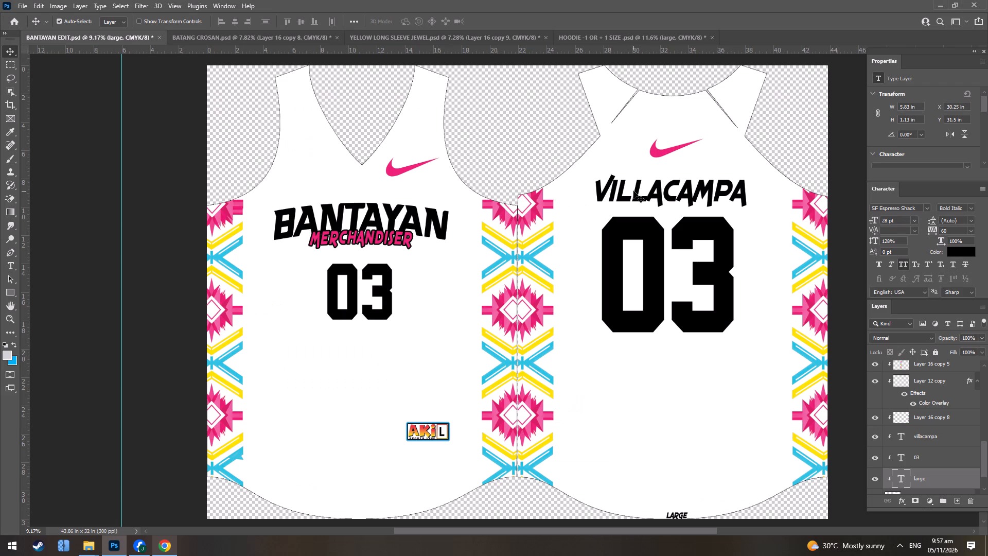
type("me")
type("nd")
type("ez")
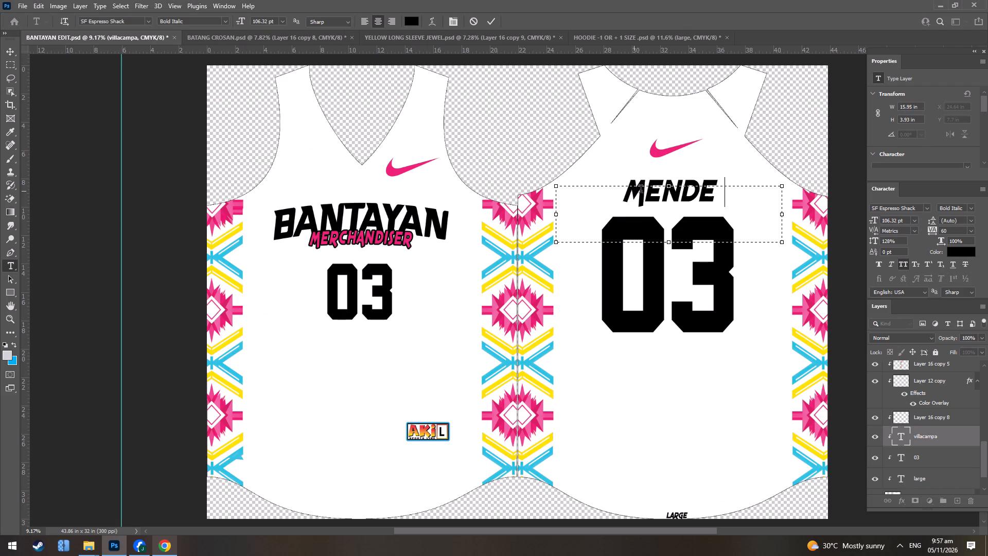
key("Return")
Recheck the order list and change both the back and front jersey numbers to 13.
key("alt+Tab")
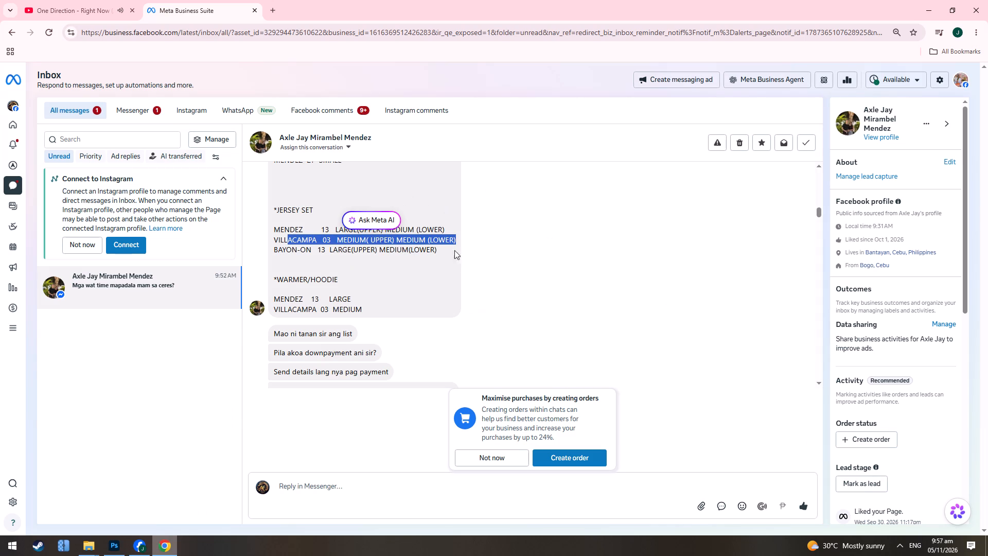
key("alt+Tab")
double_click(663, 285)
type("13")
key("Return")
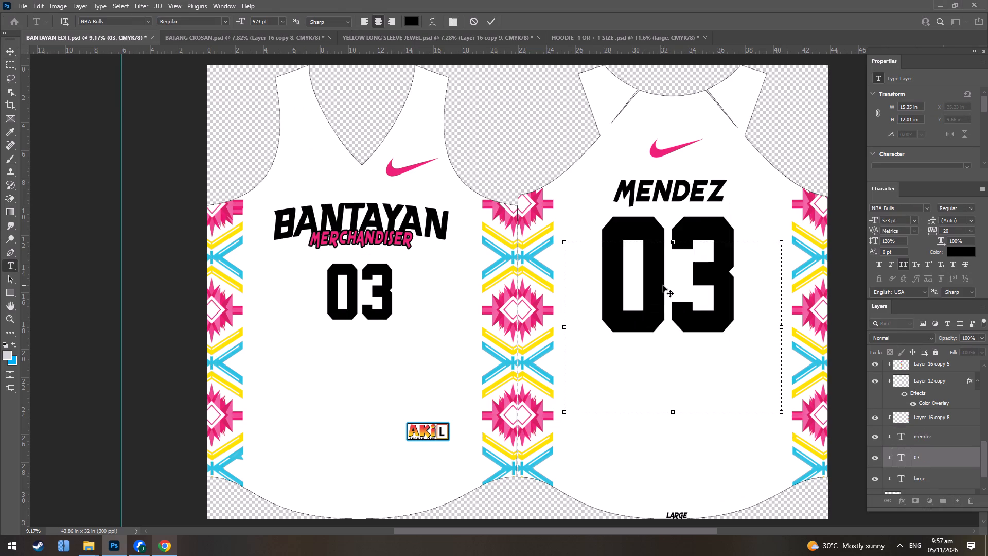
double_click(348, 285)
type("13")
key("Return")
Save a JPEG copy of the Mendez 13 jersey as "mendeezz" in the ..mv folder on drive D.
scroll(523, 237, "down", 3, "alt")
scroll(568, 266, "up", 3, "alt")
key("ctrl+alt+s")
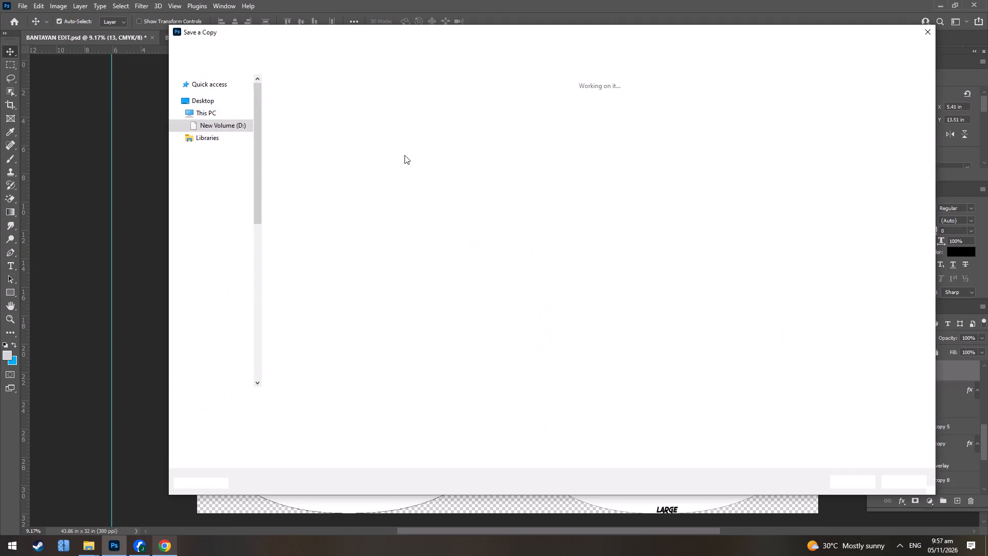
left_click(308, 120)
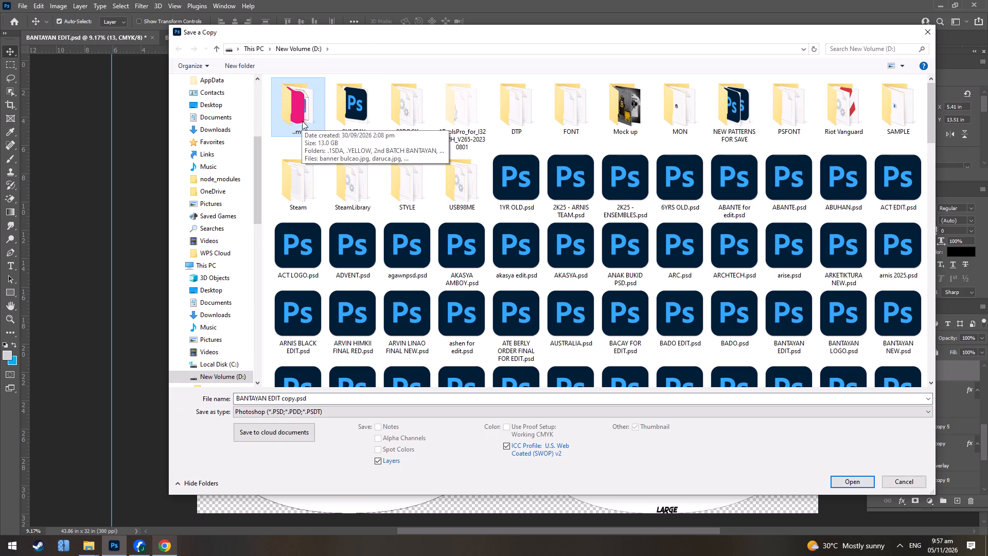
double_click(302, 121)
left_click(292, 409)
left_click(292, 460)
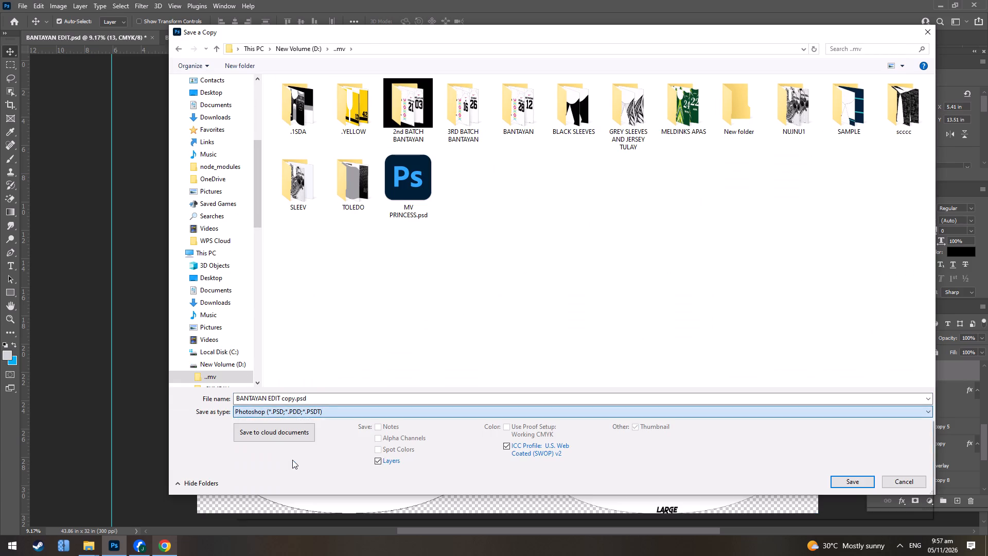
left_click(314, 398)
type("mendez1")
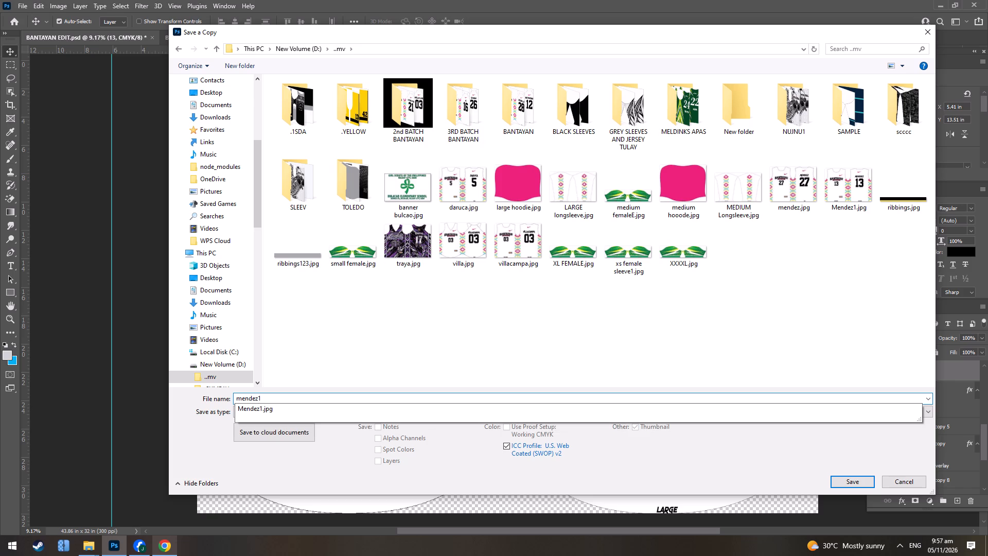
key("BackSpace")
key("BackSpace")
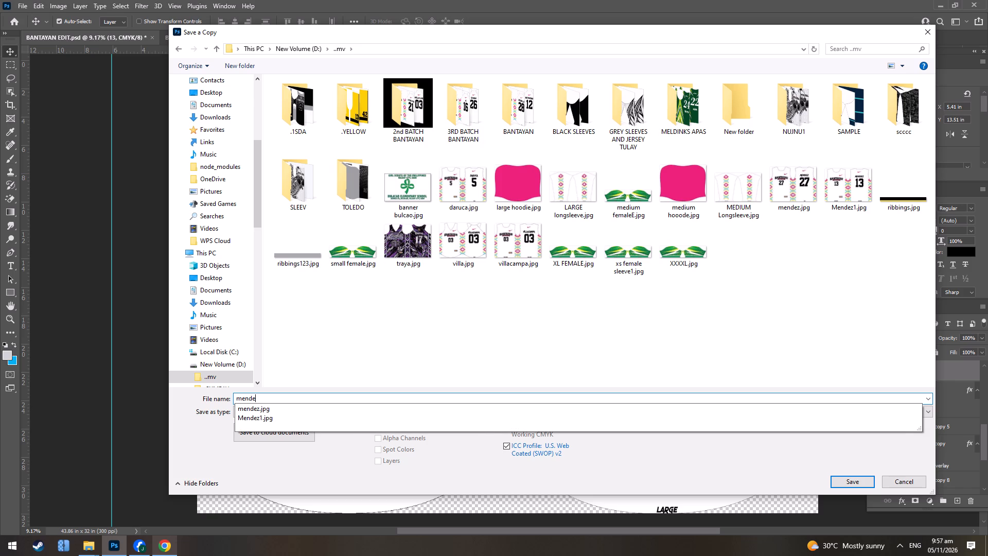
type("ezz")
key("Return")
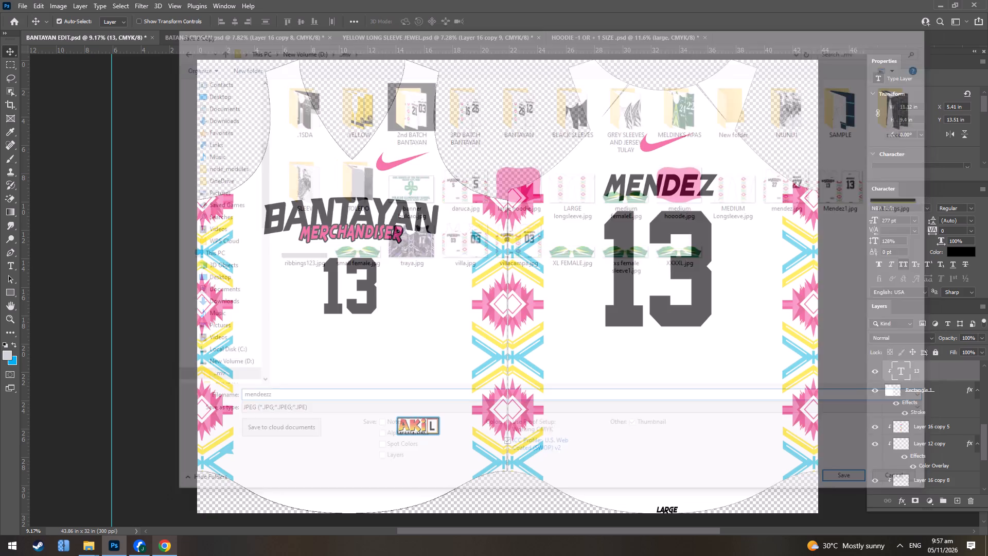
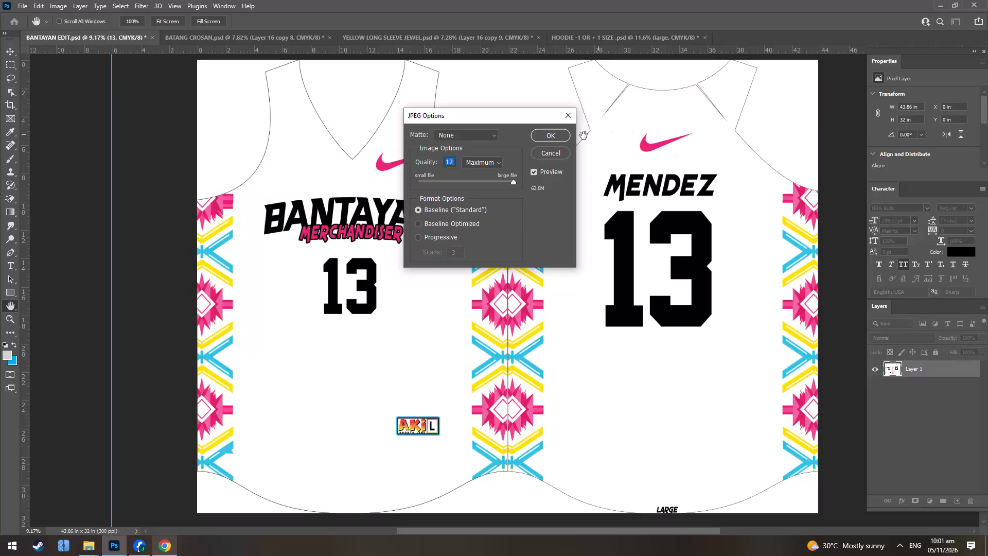
Finish exporting the Mendez 13 jersey as a JPEG at maximum quality 12 with the Baseline ("Standard") format.
left_click(544, 136)
Check the jersey set list in the customer's Chrome chat, and change the back name on the Photoshop jersey to "bayon-on".
left_click(146, 551)
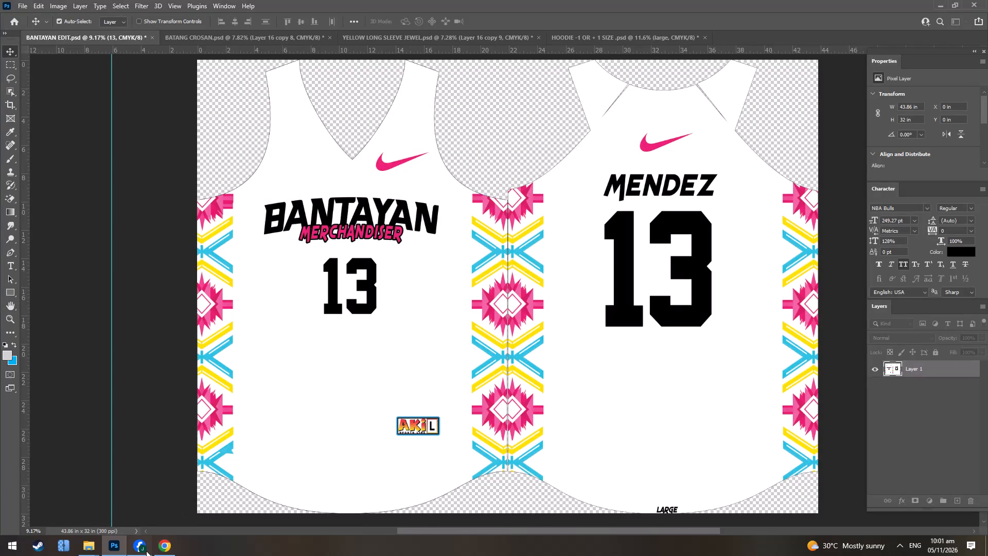
key("alt+Tab")
left_click(151, 548)
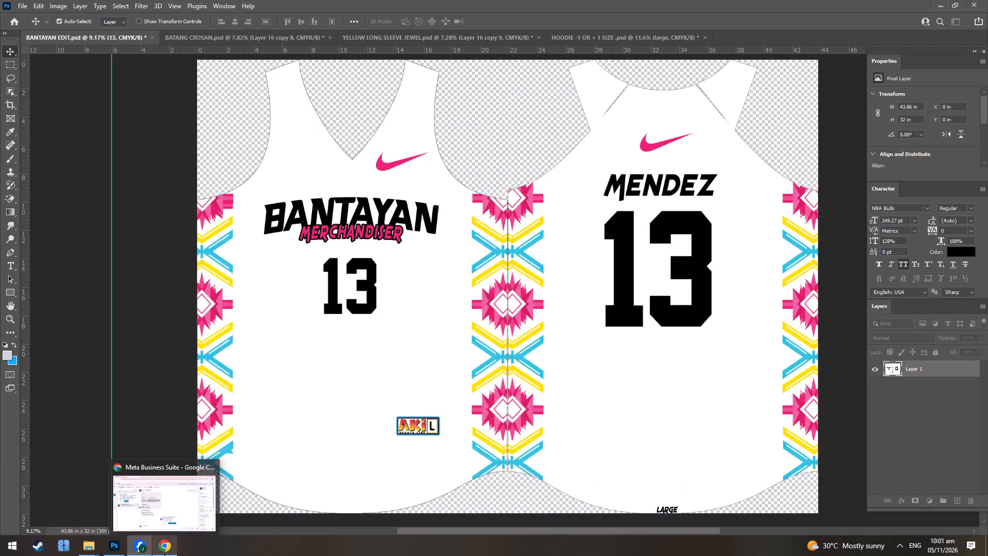
left_click(165, 554)
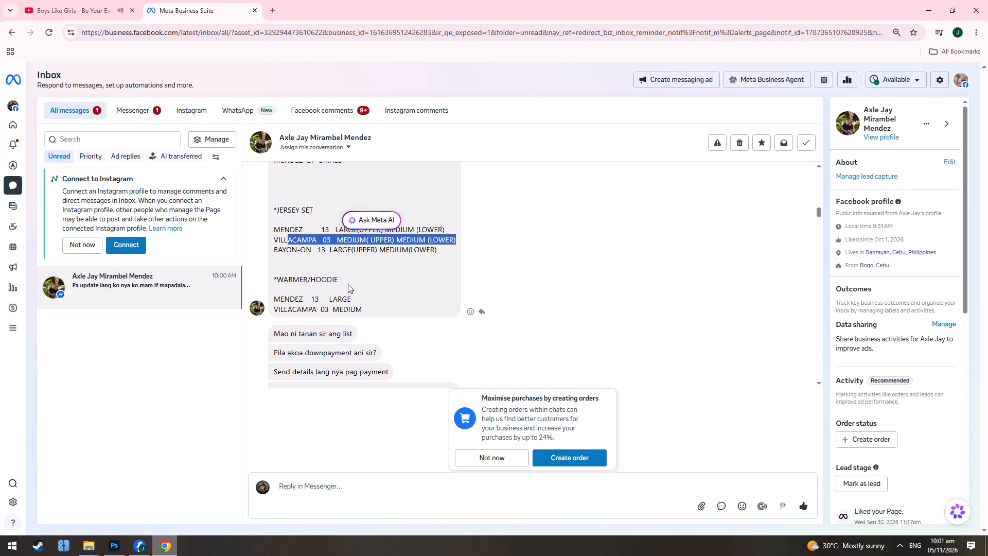
key("alt+Tab")
key("alt+Tab")
double_click(128, 547)
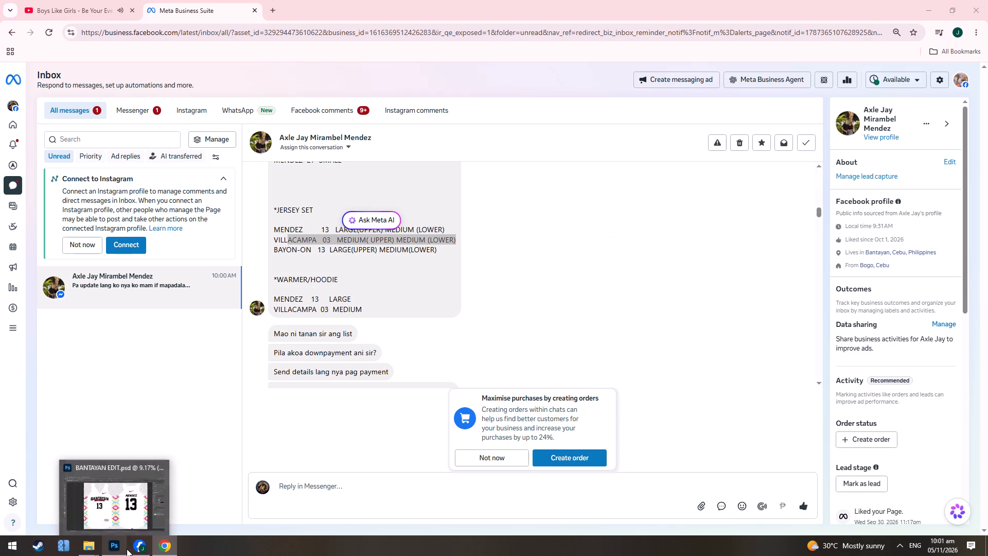
left_click(118, 541)
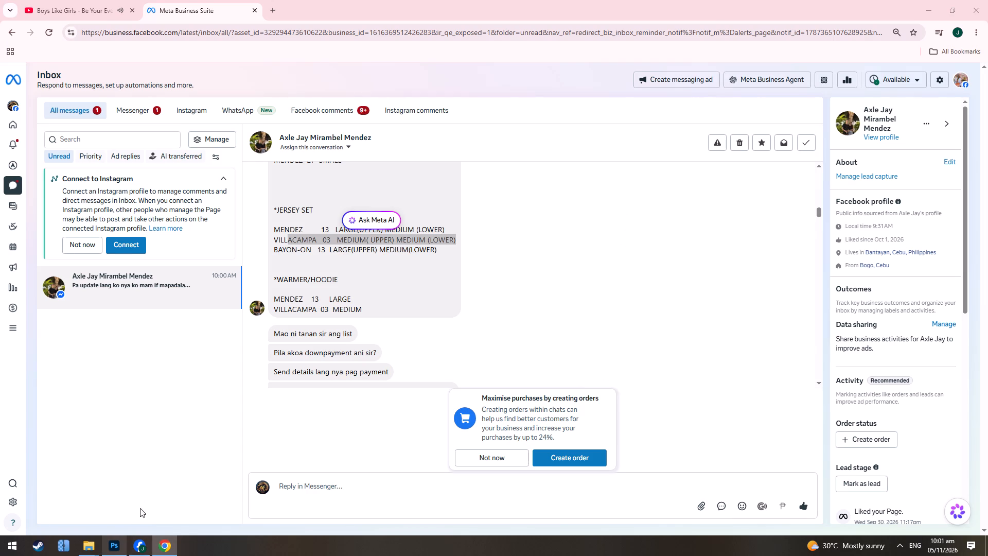
left_click(160, 548)
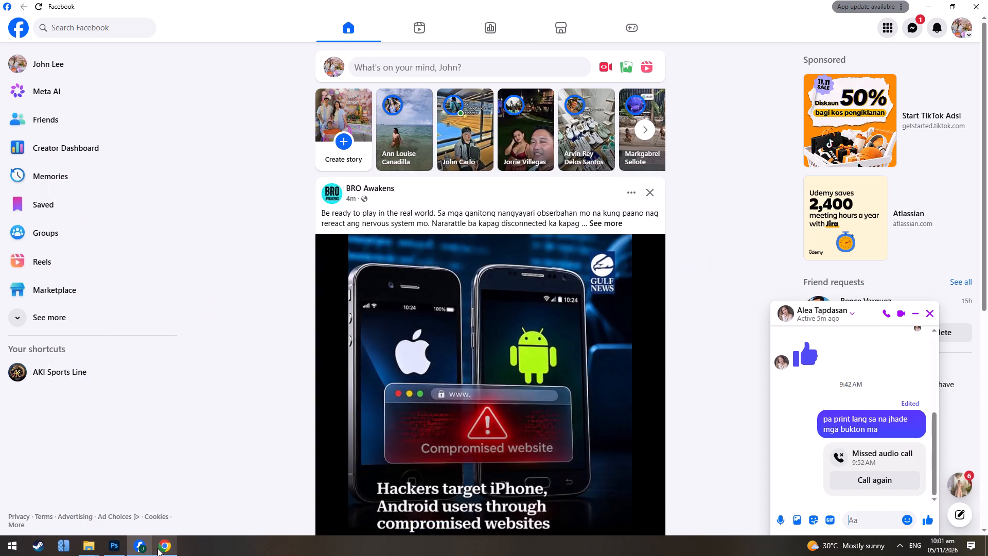
left_click(126, 516)
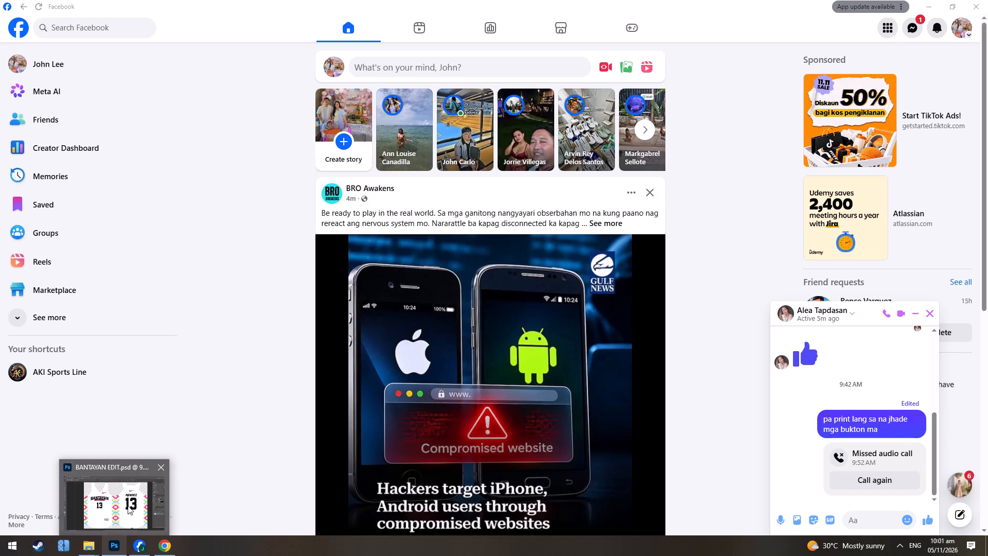
left_click(128, 506)
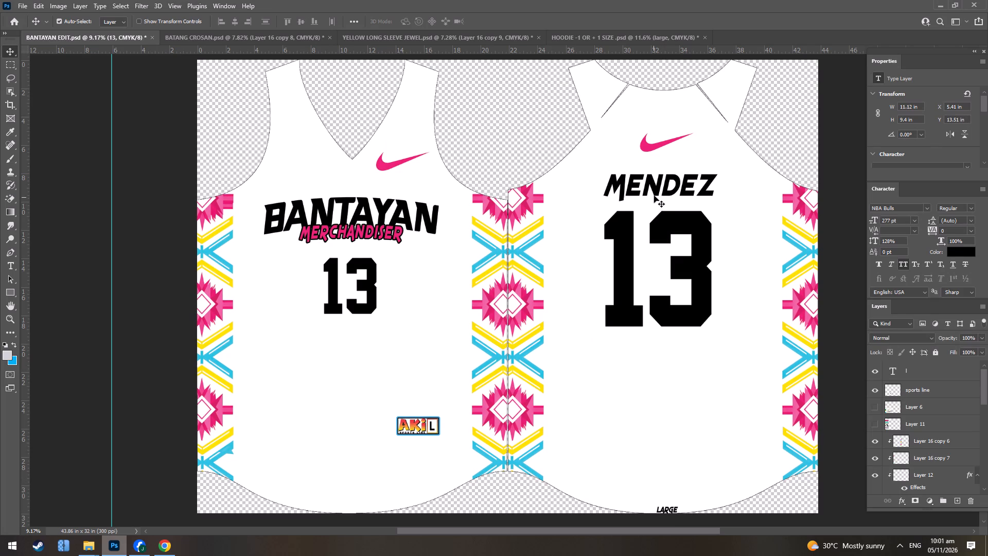
double_click(661, 181)
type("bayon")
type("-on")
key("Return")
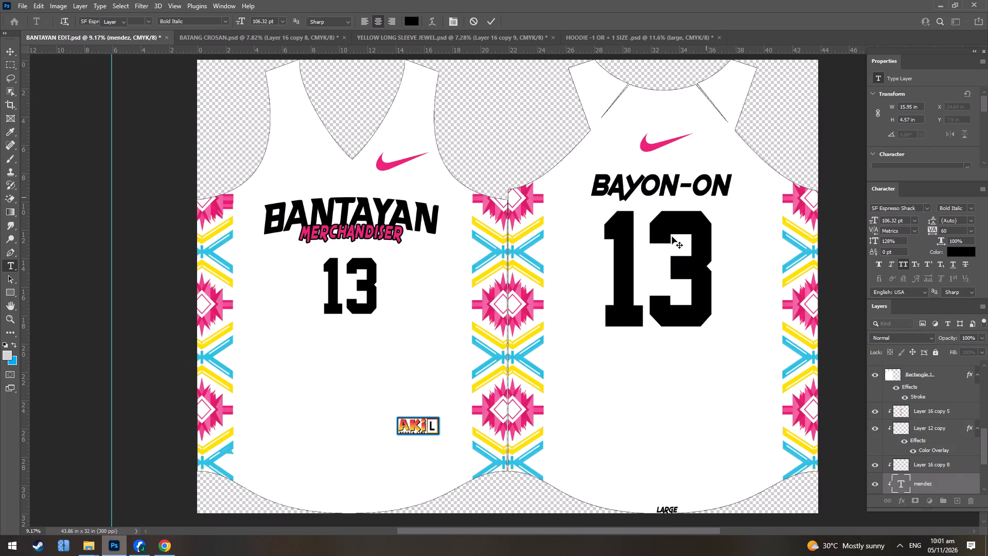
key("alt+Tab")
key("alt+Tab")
Start saving a copy of the Bayon-on 13 jersey.
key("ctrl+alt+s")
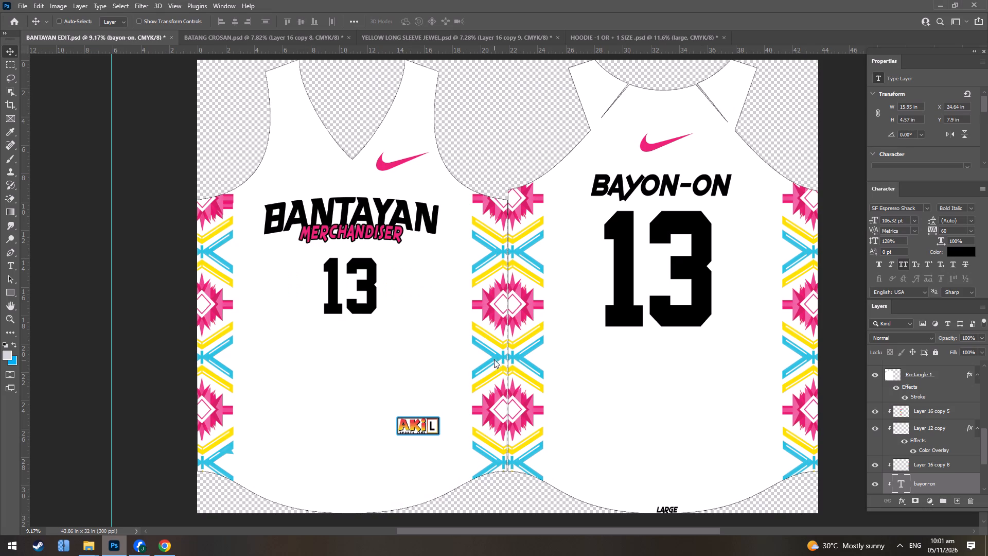
Save a JPEG copy of the Bayon-on 13 jersey in the ..mv folder on drive D.
double_click(304, 114)
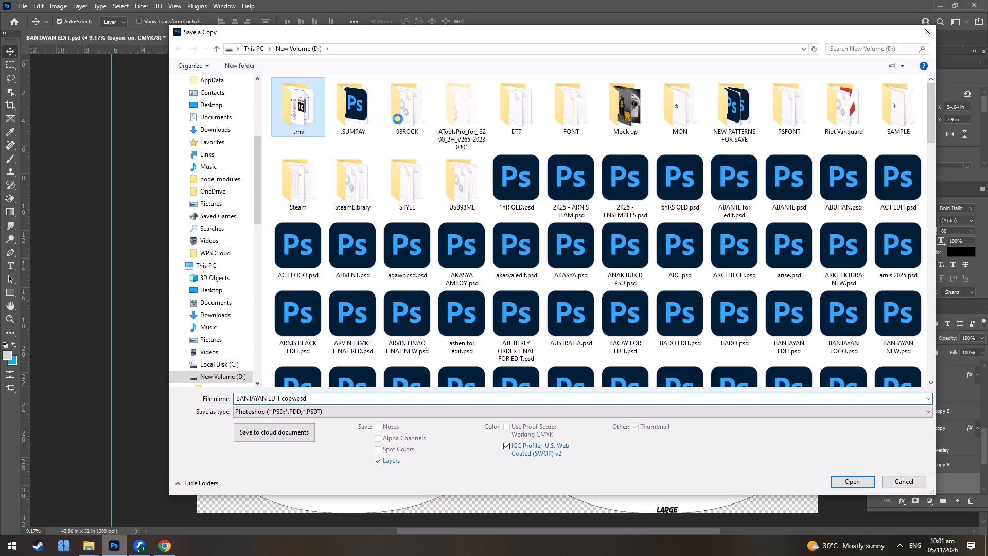
left_click(299, 413)
left_click(292, 459)
left_click(324, 397)
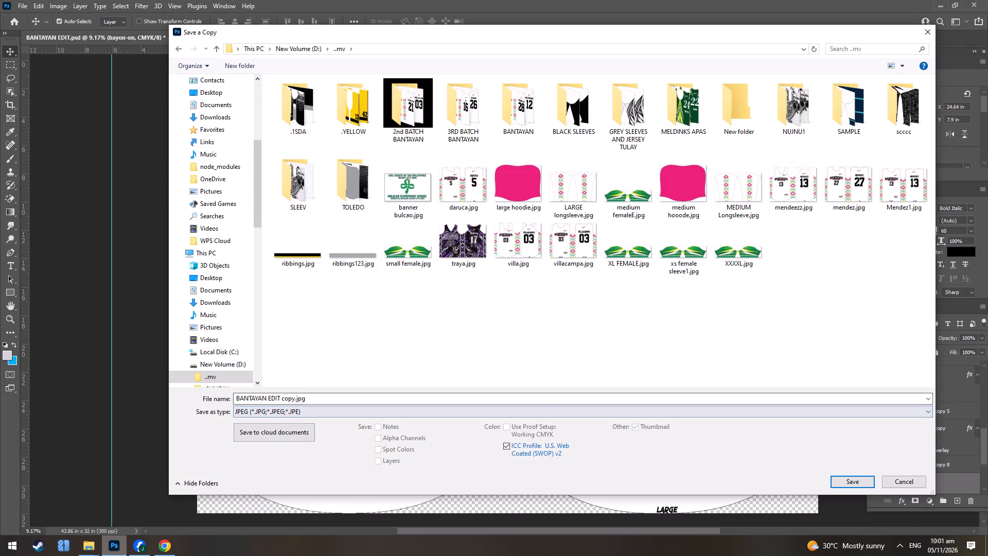
Save the jersey's JPEG copy as "bayon-on" at quality 12, checking the customer's inbox and the Facebook chat list while it processes.
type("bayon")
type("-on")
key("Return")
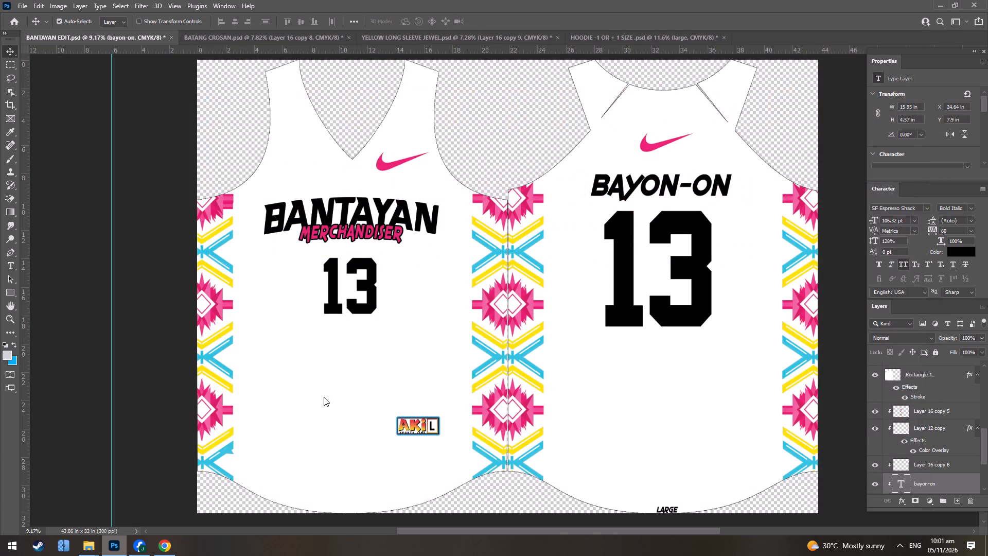
left_click(166, 550)
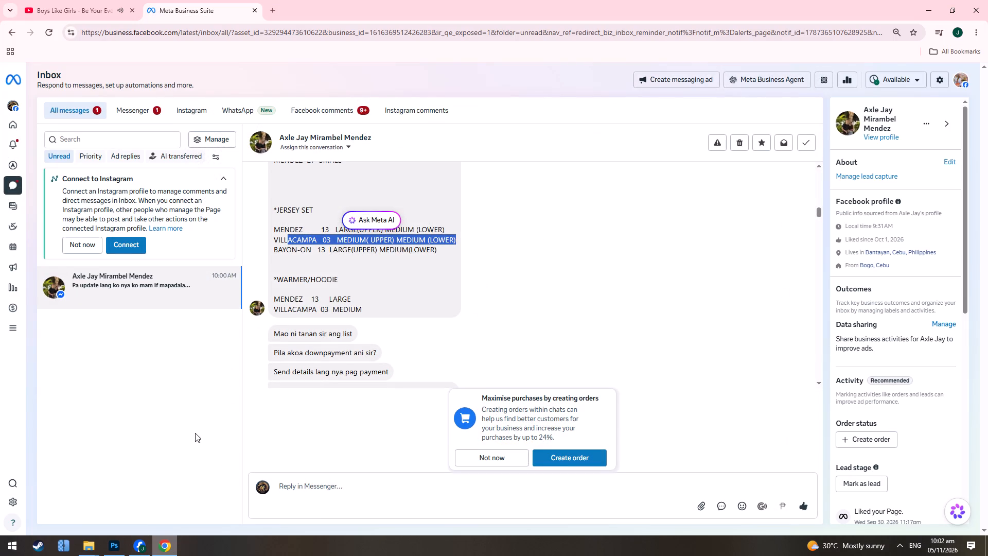
left_click(129, 554)
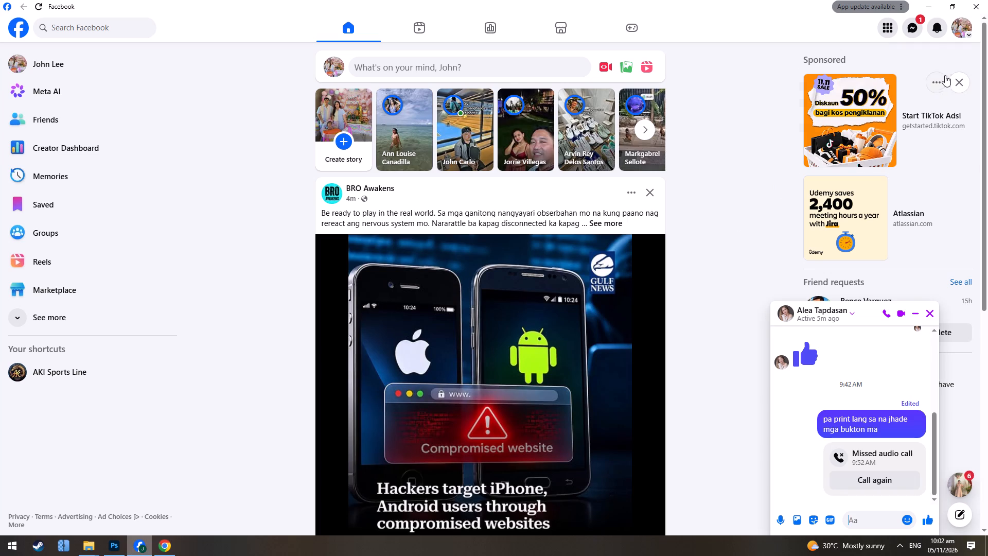
left_click(920, 31)
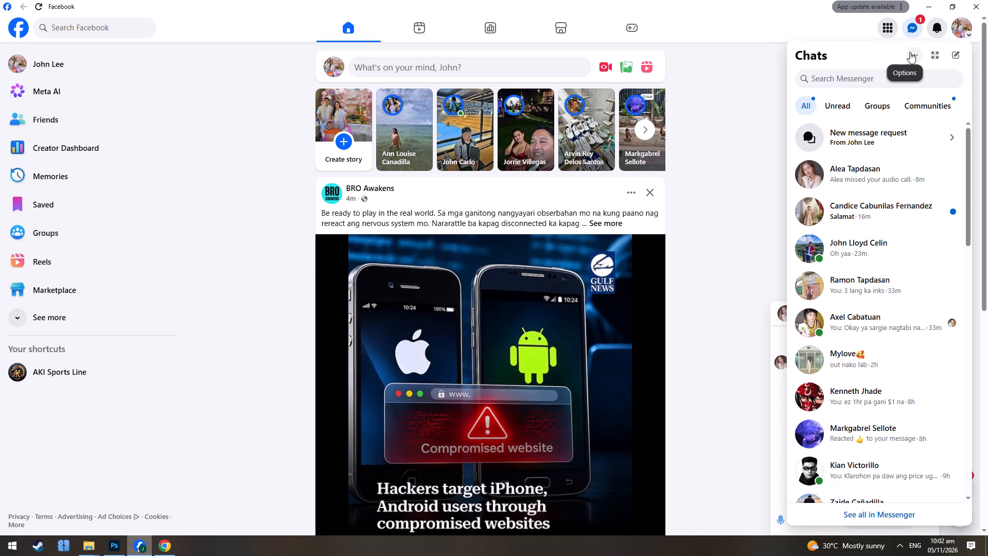
left_click(544, 132)
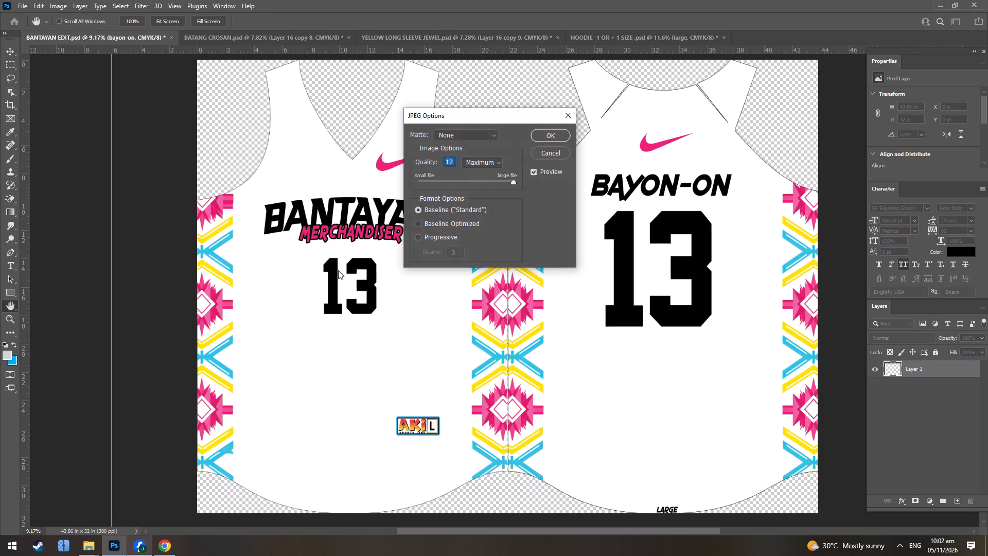